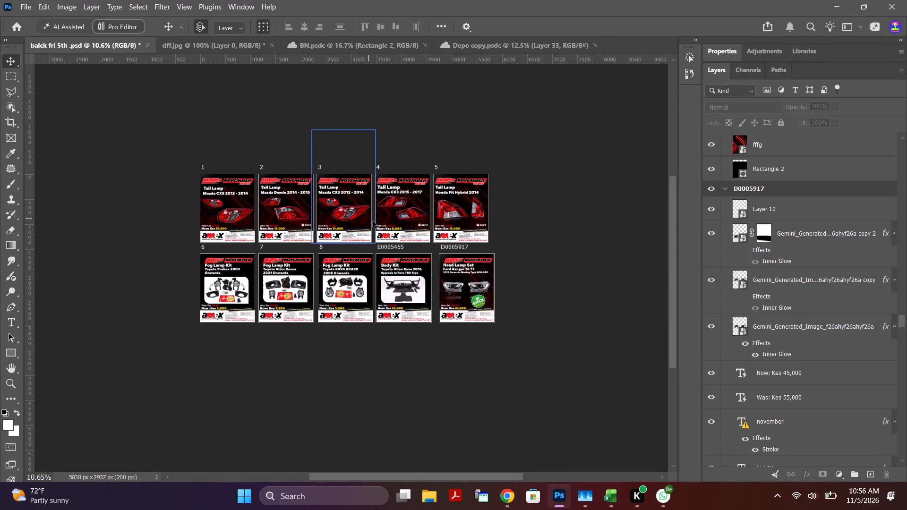
# Look over the ten Black November promo artboards and the products and prices they show.
pyautogui.scroll(3, 338, 231)
pyautogui.keyDown('alt'); pyautogui.scroll(3, 384, 241); pyautogui.keyUp('alt')
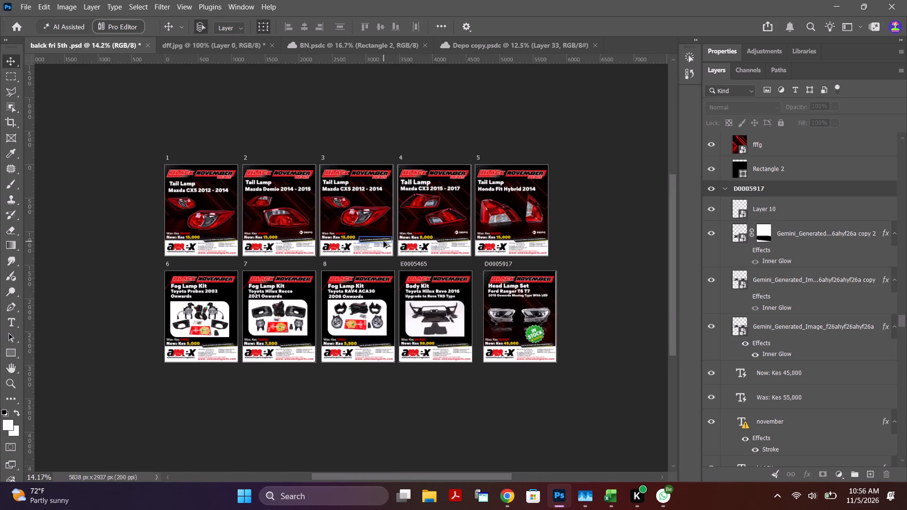
pyautogui.keyDown('alt'); pyautogui.scroll(8, 384, 241); pyautogui.keyUp('alt')
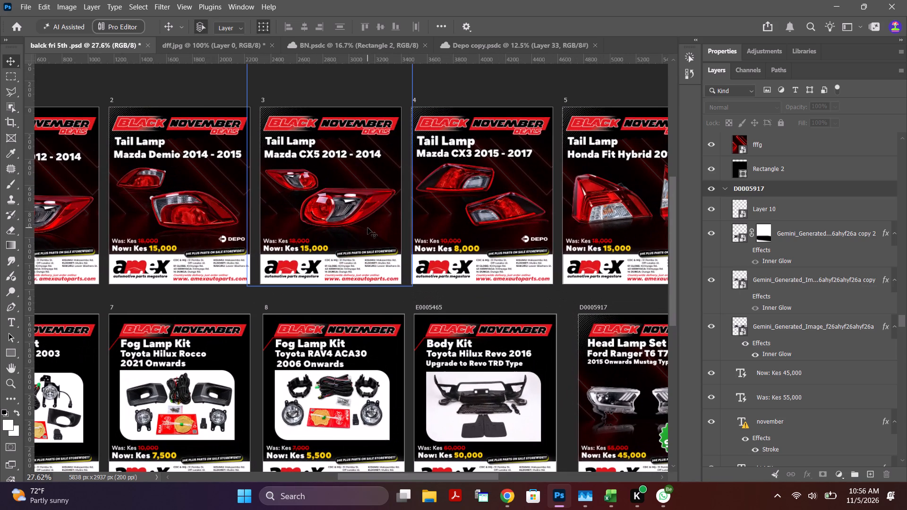
pyautogui.keyDown('alt'); pyautogui.scroll(-2, 371, 230); pyautogui.keyUp('alt')
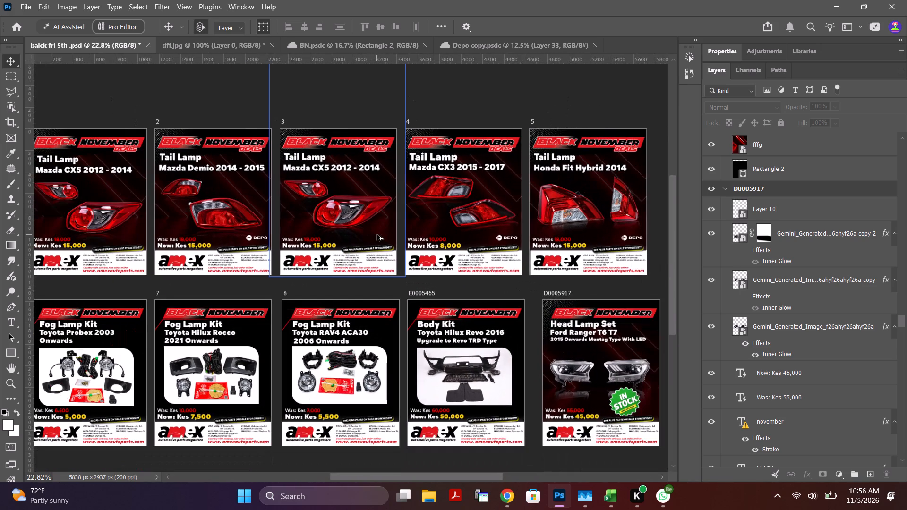
pyautogui.keyDown('alt'); pyautogui.scroll(-1, 377, 234); pyautogui.keyUp('alt')
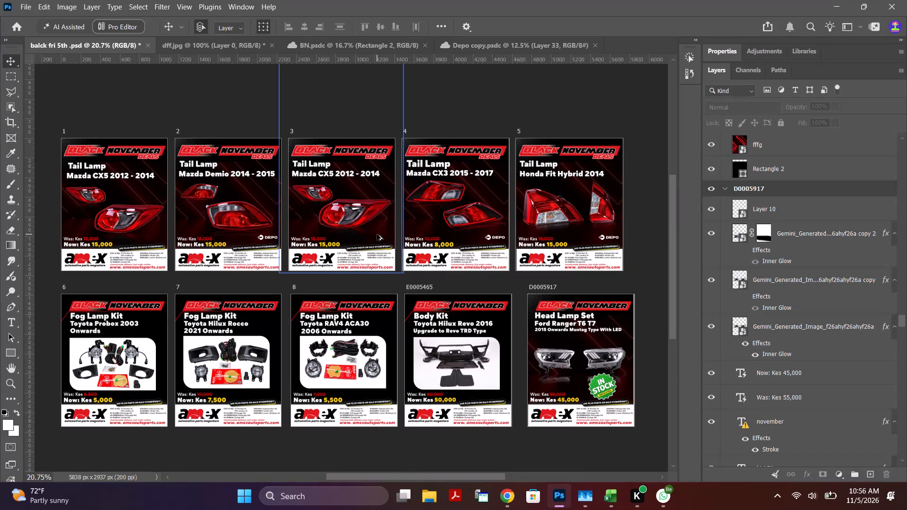
pyautogui.keyDown('alt'); pyautogui.scroll(-2, 373, 251); pyautogui.keyUp('alt')
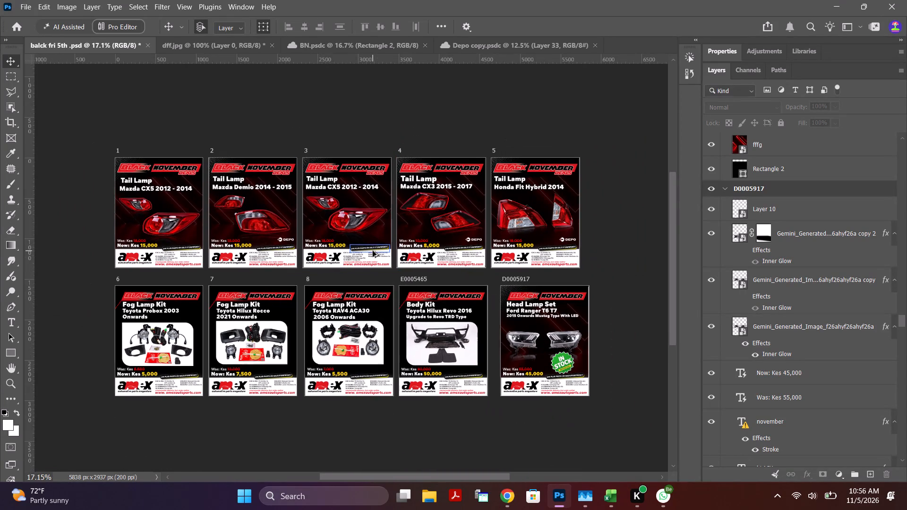
# Copy the product title text "Mazda Demio 2014 - 2015" from the tail lamp poster on artboard 2.
pyautogui.keyDown('alt'); pyautogui.scroll(1, 229, 252); pyautogui.keyUp('alt')
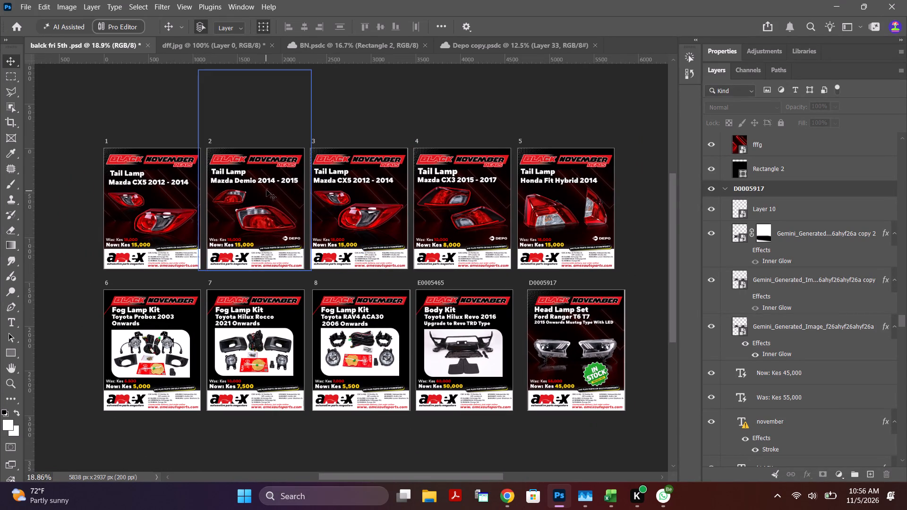
pyautogui.keyDown('alt'); pyautogui.scroll(3, 248, 191); pyautogui.keyUp('alt')
pyautogui.doubleClick(260, 181)
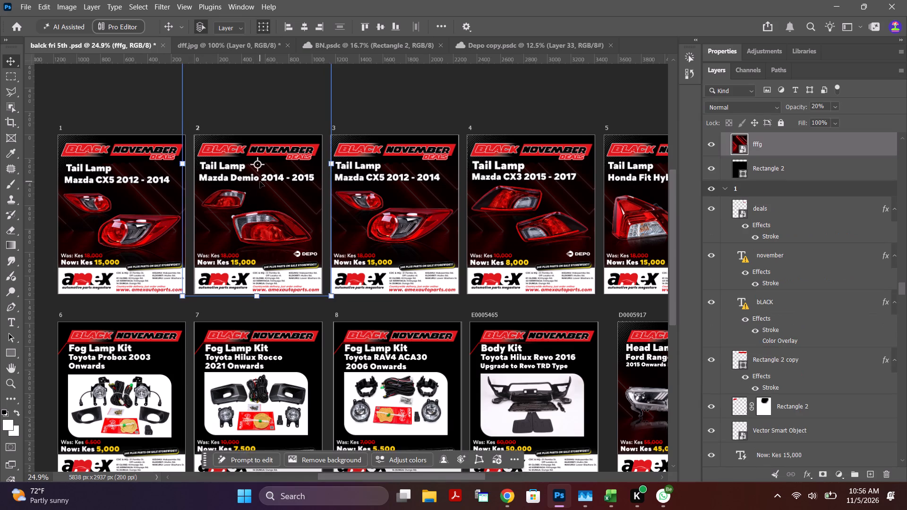
pyautogui.tripleClick(274, 176)
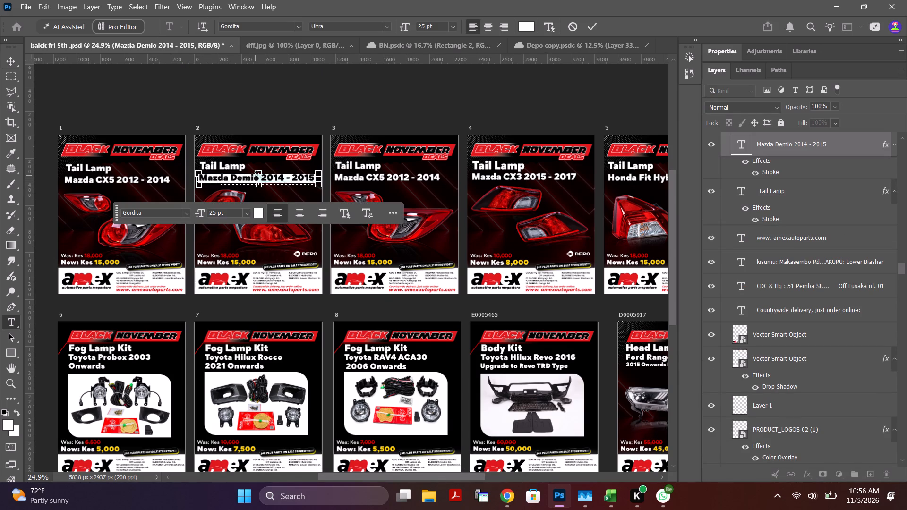
pyautogui.click(228, 168)
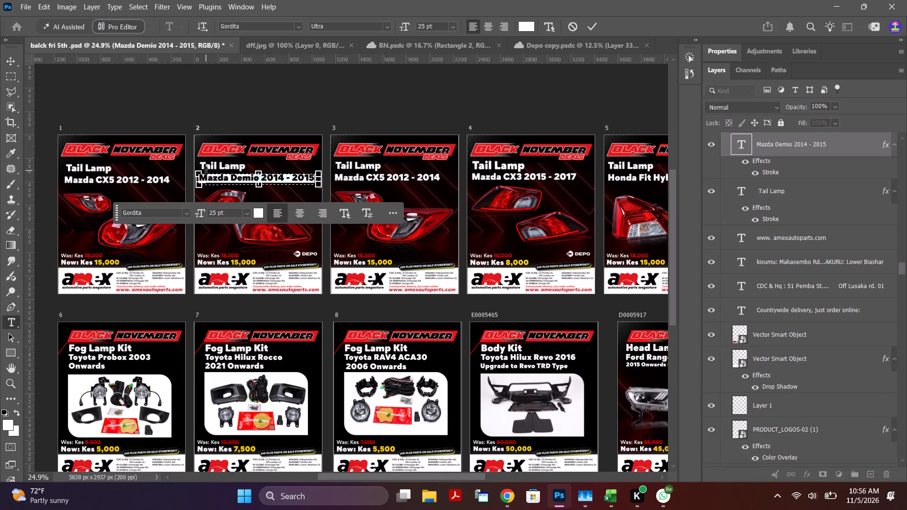
pyautogui.click(206, 170)
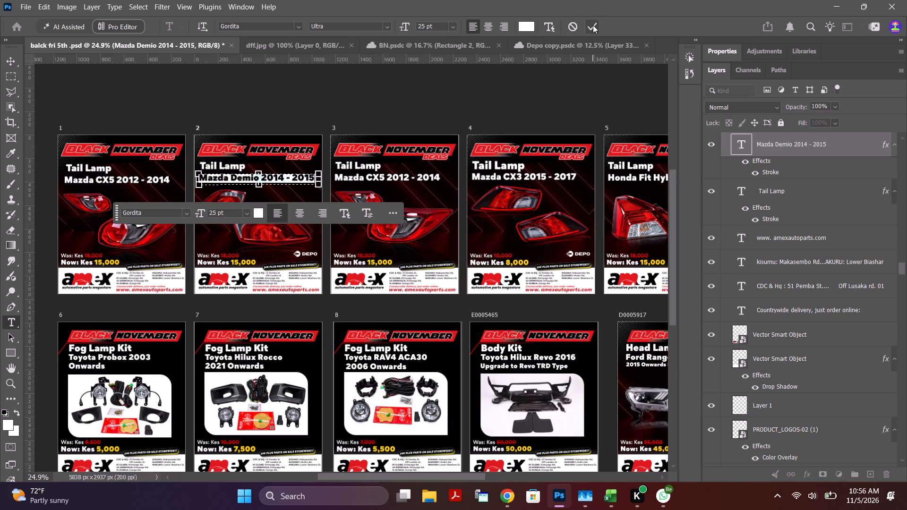
pyautogui.click(593, 25)
pyautogui.click(411, 110)
pyautogui.click(234, 107)
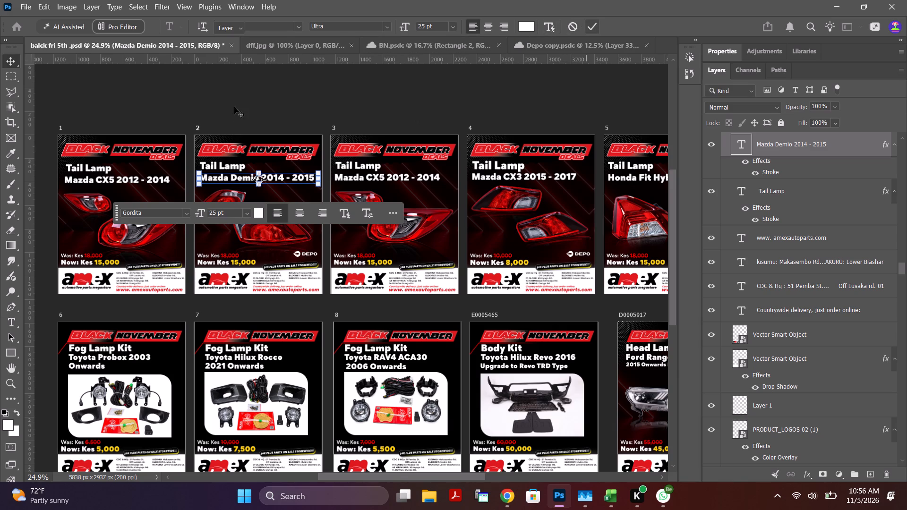
pyautogui.click(206, 165)
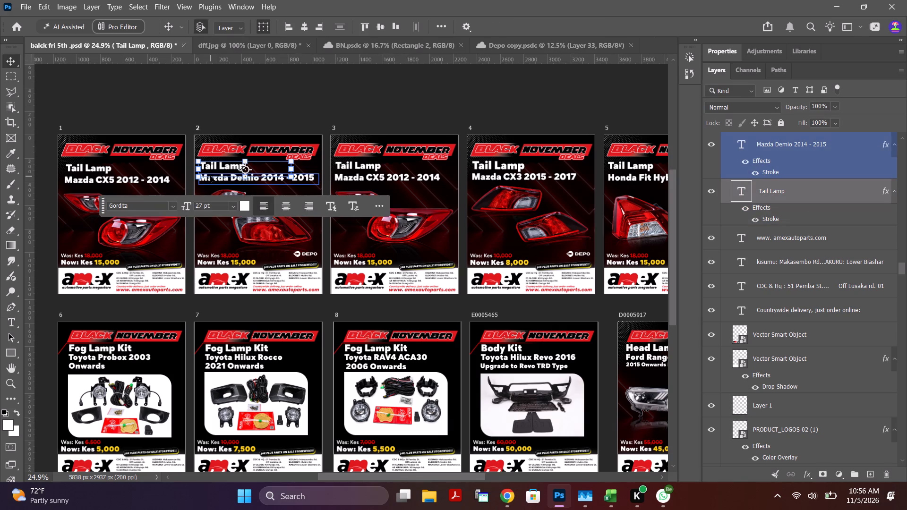
pyautogui.tripleClick(210, 176)
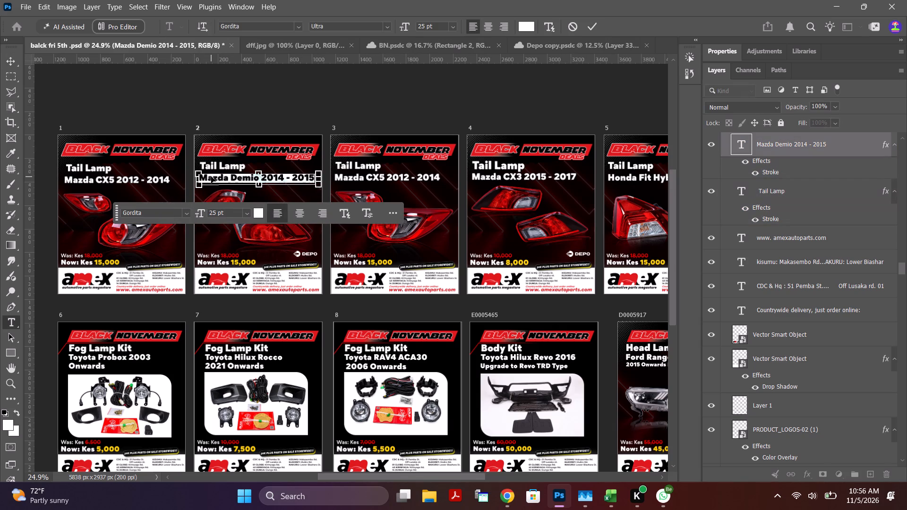
pyautogui.hotkey('ctrl', 'c')
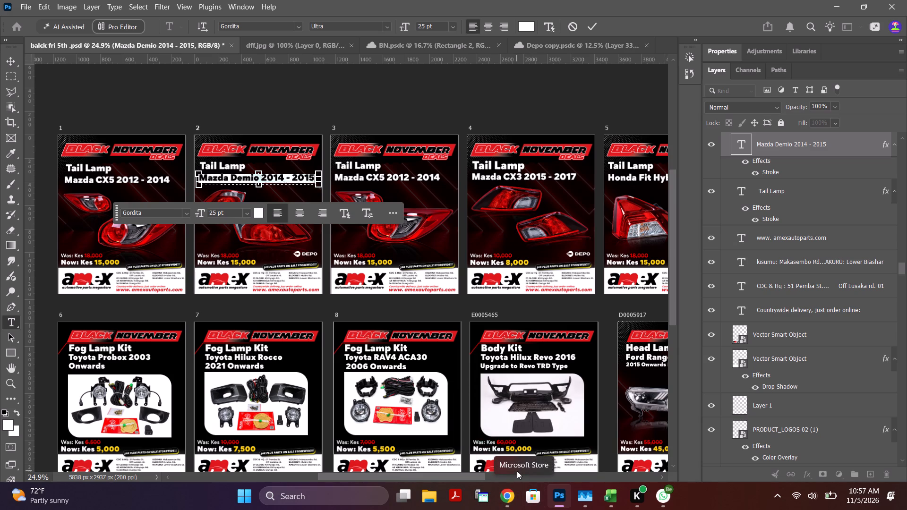
# Switch to Chrome and search the Amex parts catalogue for the copied title "Mazda Demio 2014 - 2015".
pyautogui.keyDown('alt'); pyautogui.scroll(-3, 517, 469); pyautogui.keyUp('alt')
pyautogui.keyDown('ctrl'); pyautogui.scroll(-3, 518, 467); pyautogui.keyUp('ctrl')
pyautogui.keyDown('alt'); pyautogui.scroll(-4, 523, 466); pyautogui.keyUp('alt')
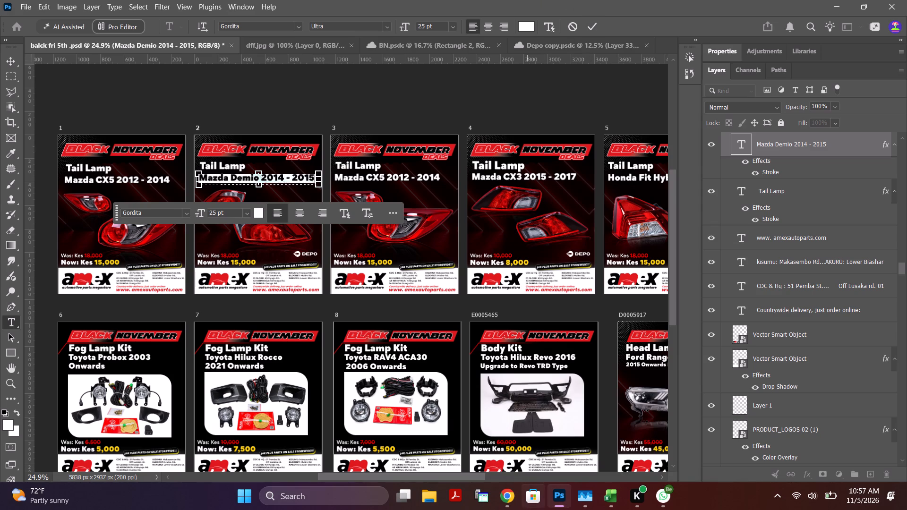
pyautogui.click(515, 504)
pyautogui.click(474, 448)
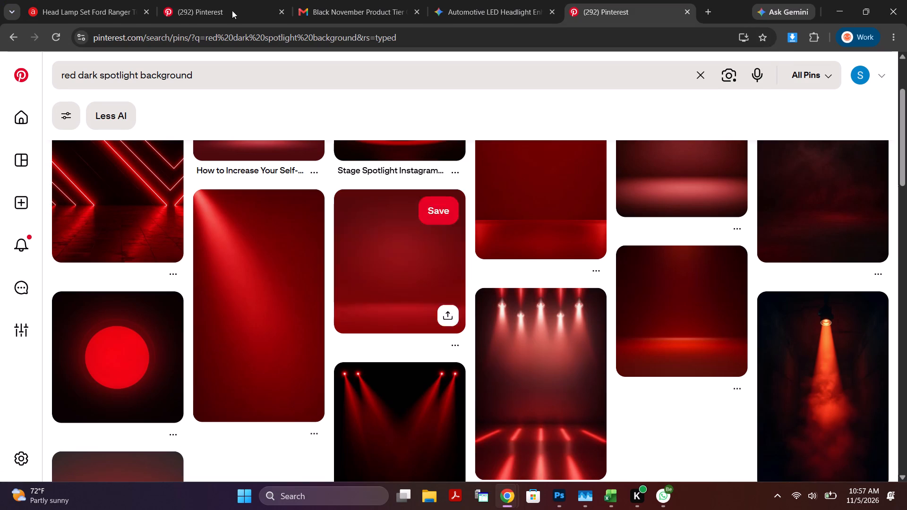
pyautogui.click(69, 7)
pyautogui.click(402, 185)
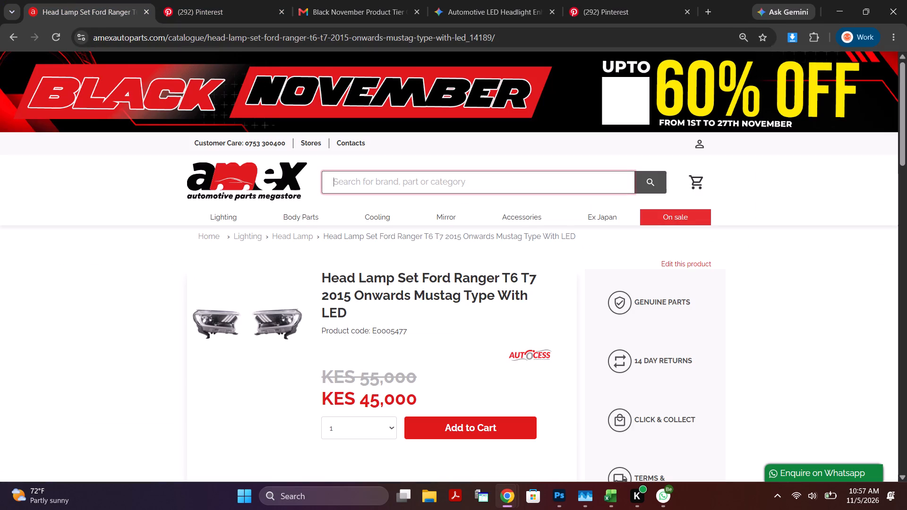
pyautogui.hotkey('ctrl', 'v')
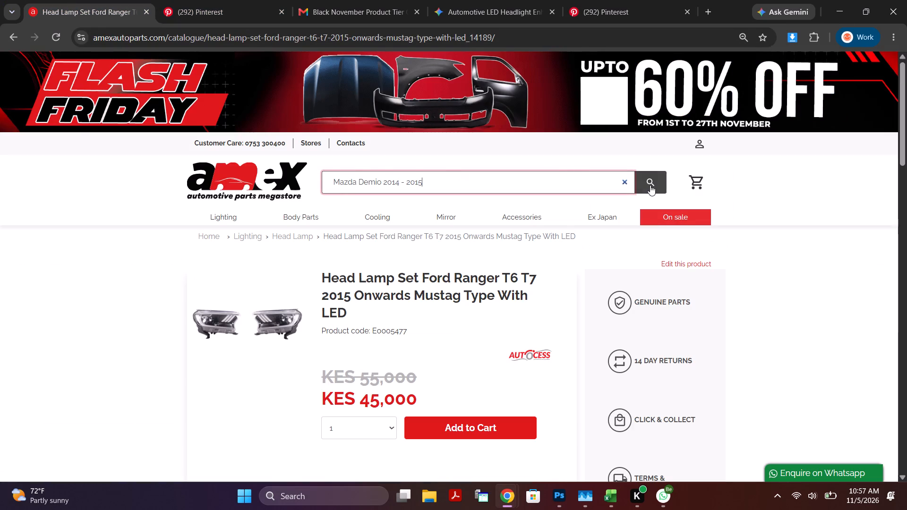
pyautogui.click(650, 185)
# Open the Tail Lamp Mazda Demio 2014 - 2015 Lhs product page and copy its struck-through price 11,000.
pyautogui.scroll(-3, 560, 383)
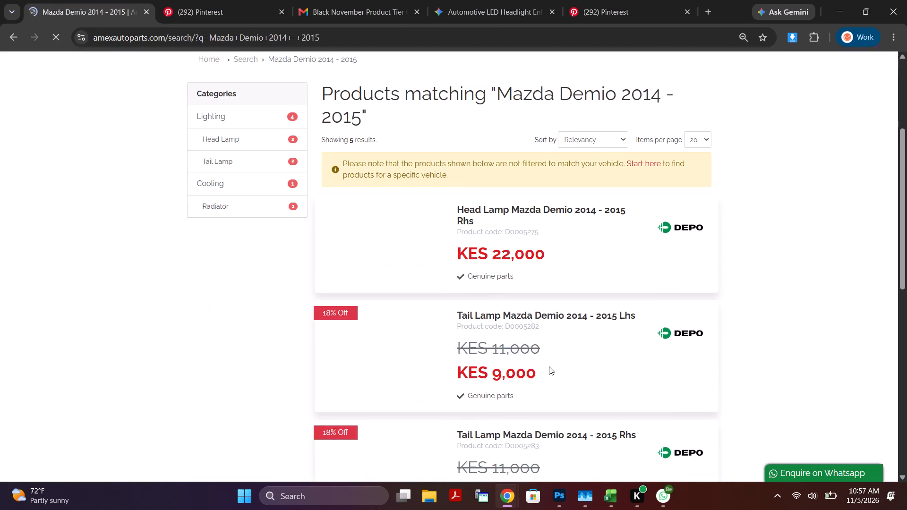
pyautogui.scroll(-3, 536, 326)
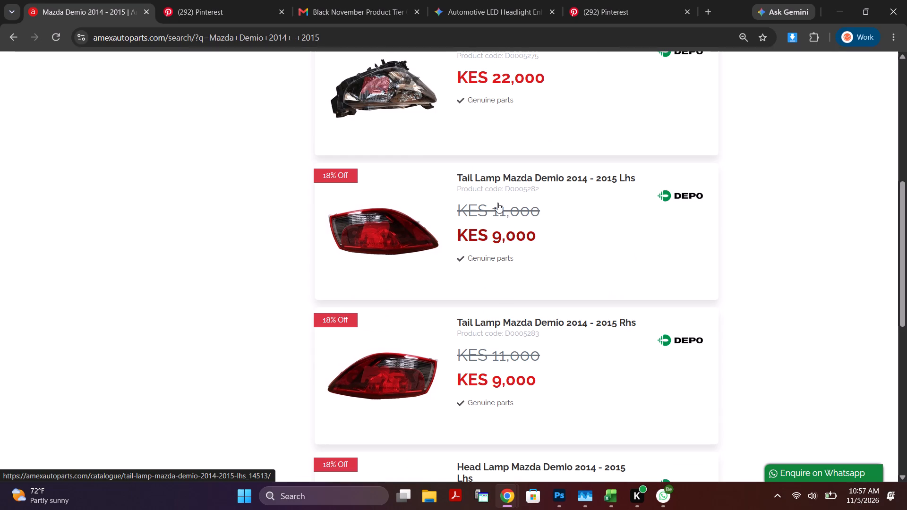
pyautogui.click(497, 203)
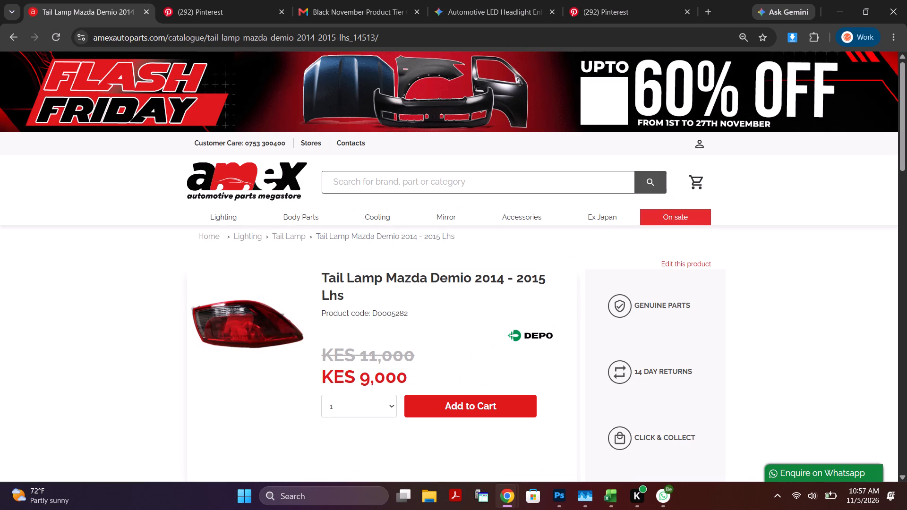
pyautogui.moveTo(361, 353); pyautogui.dragTo(424, 357)
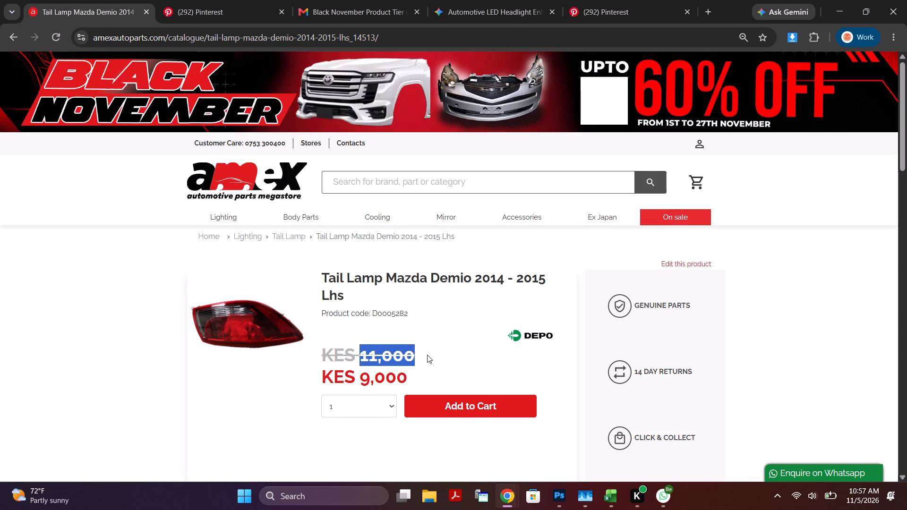
pyautogui.hotkey('ctrl', 'c')
# Switch to Photoshop and replace the "Was: Kes" price on artboard 2 with 11,000.
pyautogui.click(562, 496)
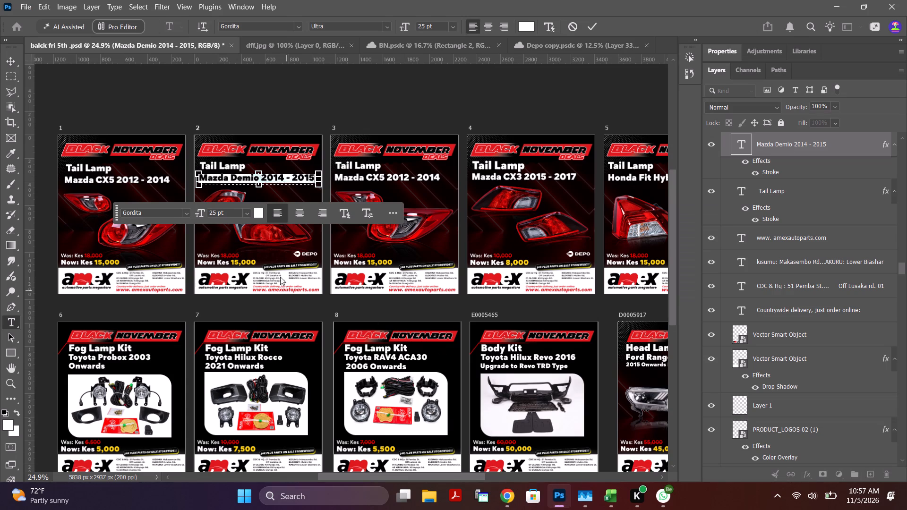
pyautogui.click(269, 250)
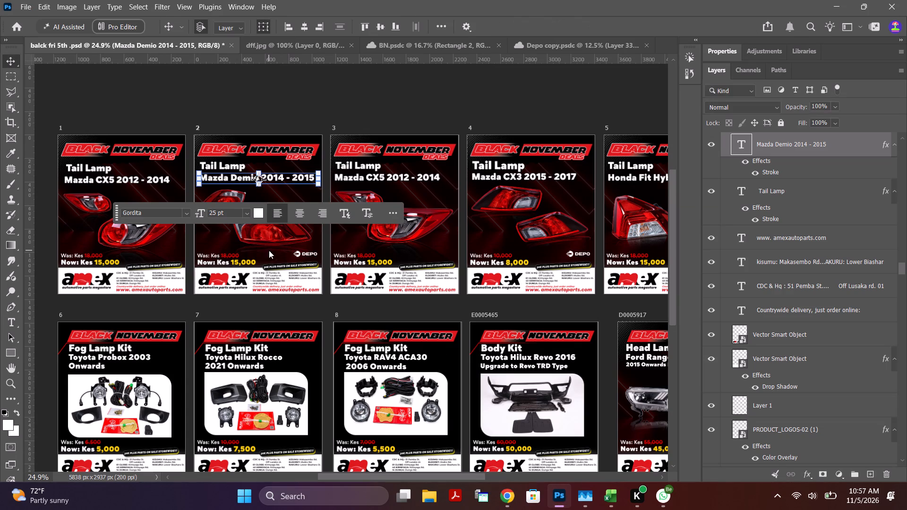
pyautogui.keyDown('ctrl'); pyautogui.scroll(7, 235, 261); pyautogui.keyUp('ctrl')
pyautogui.keyDown('alt'); pyautogui.scroll(7, 235, 261); pyautogui.keyUp('alt')
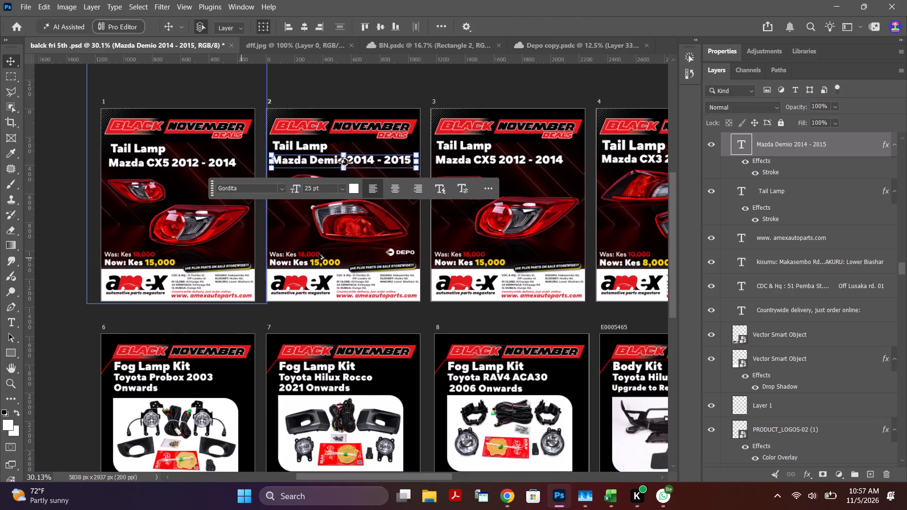
pyautogui.keyDown('alt'); pyautogui.scroll(9, 318, 254); pyautogui.keyUp('alt')
pyautogui.doubleClick(342, 259)
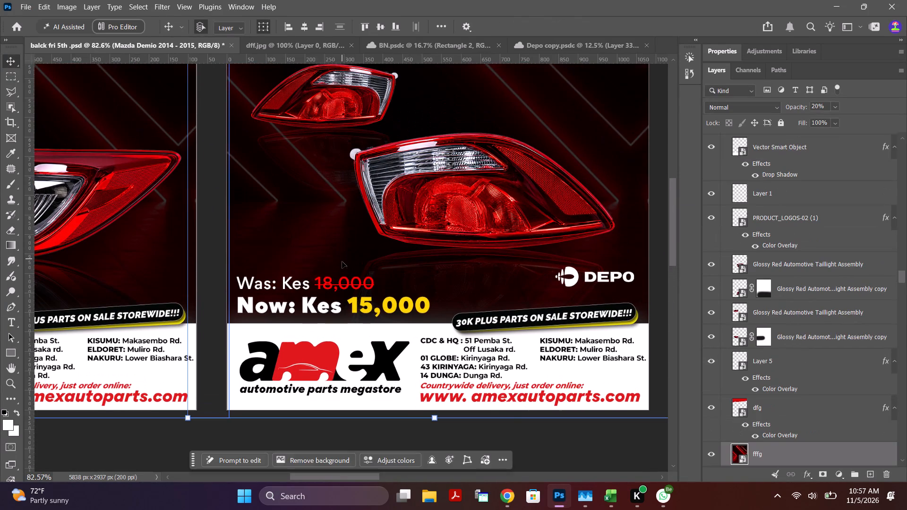
pyautogui.doubleClick(350, 283)
pyautogui.click(334, 286)
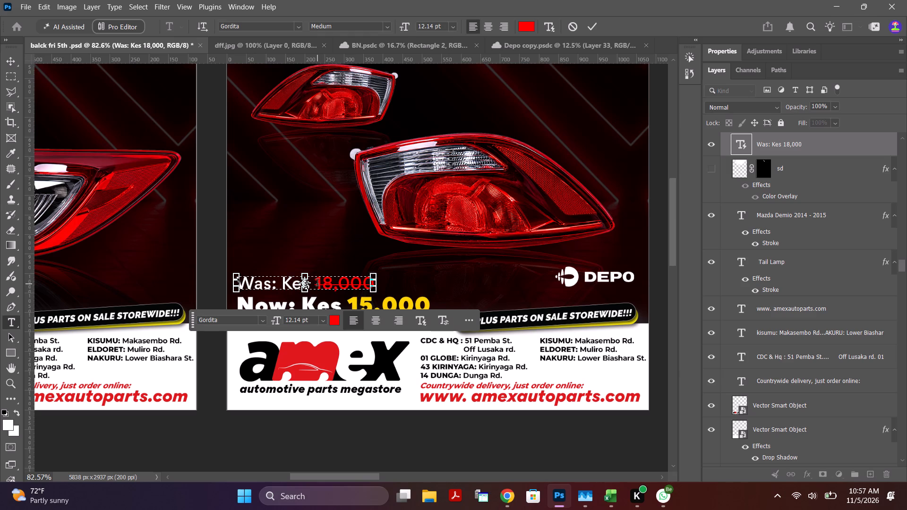
pyautogui.moveTo(317, 284); pyautogui.dragTo(381, 289)
pyautogui.hotkey('ctrl', 'v')
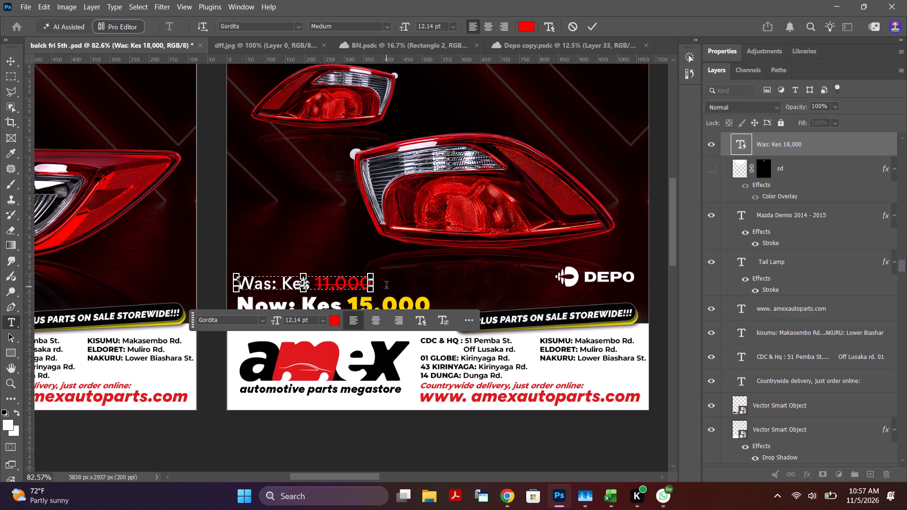
# Switch to the Mazda Demio tail lamp page in Chrome and copy the sale price 9,000.
pyautogui.click(505, 501)
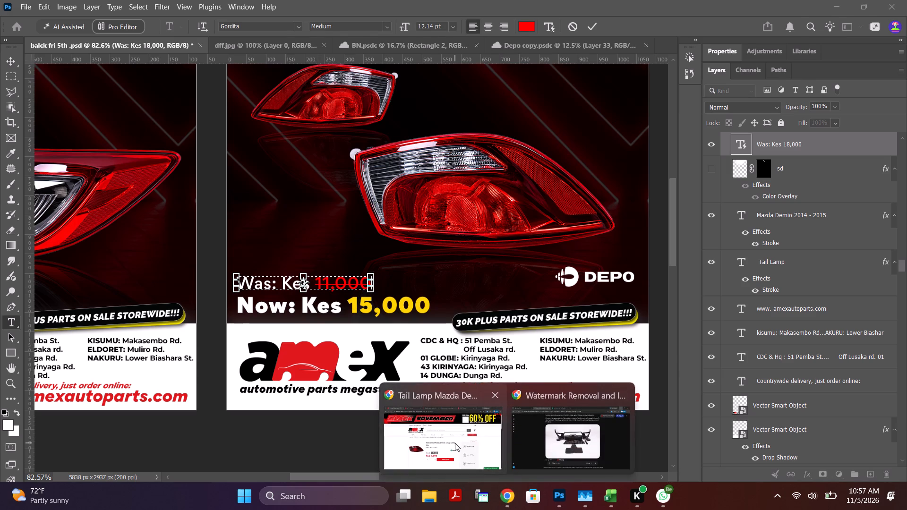
pyautogui.click(455, 443)
pyautogui.moveTo(362, 377); pyautogui.dragTo(424, 382)
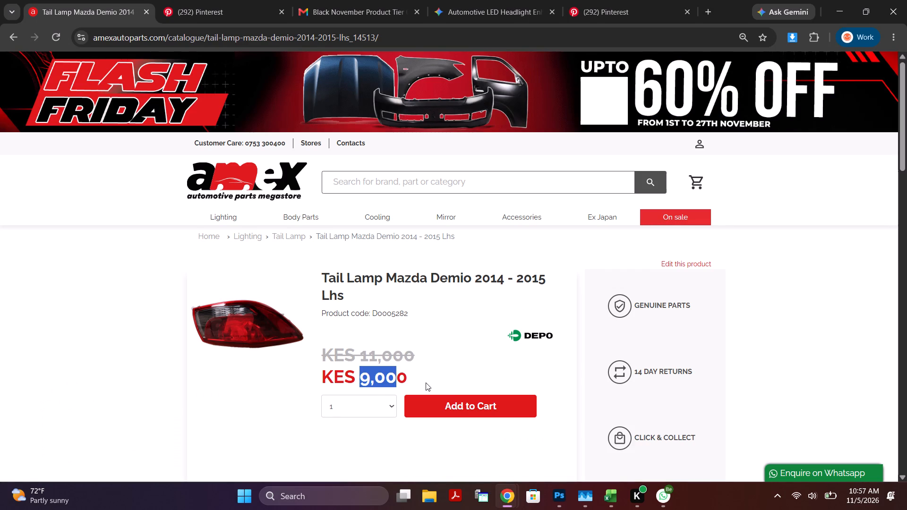
pyautogui.hotkey('ctrl', 'c')
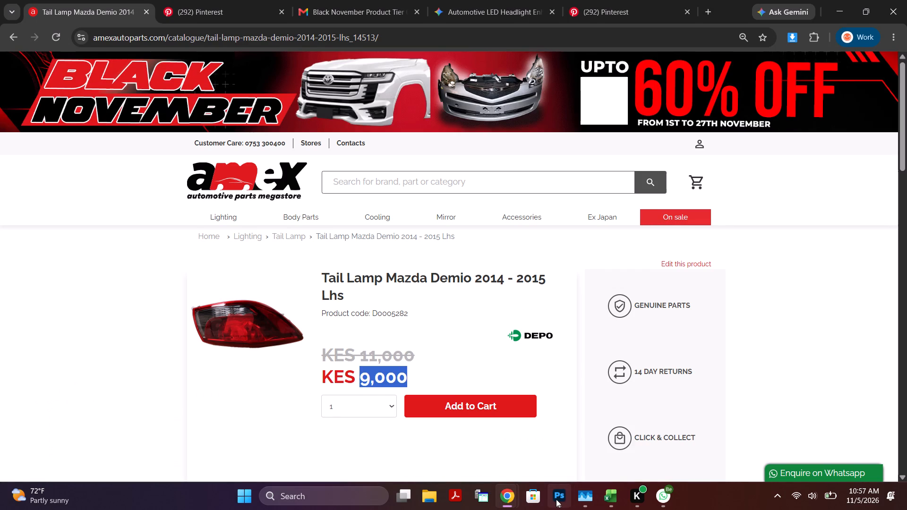
# Back in Photoshop, replace the "Now: Kes" price on artboard 2 with 9,000.
pyautogui.click(556, 499)
pyautogui.click(387, 304)
pyautogui.doubleClick(387, 304)
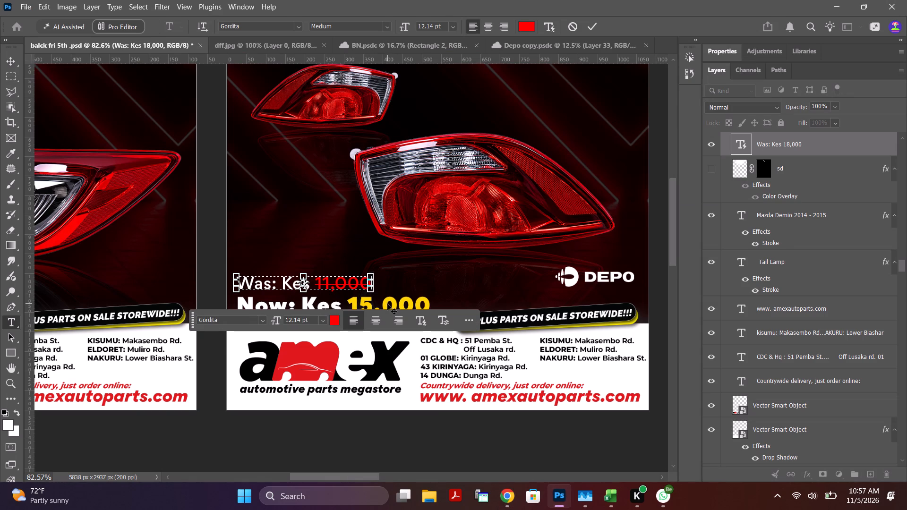
pyautogui.click(595, 27)
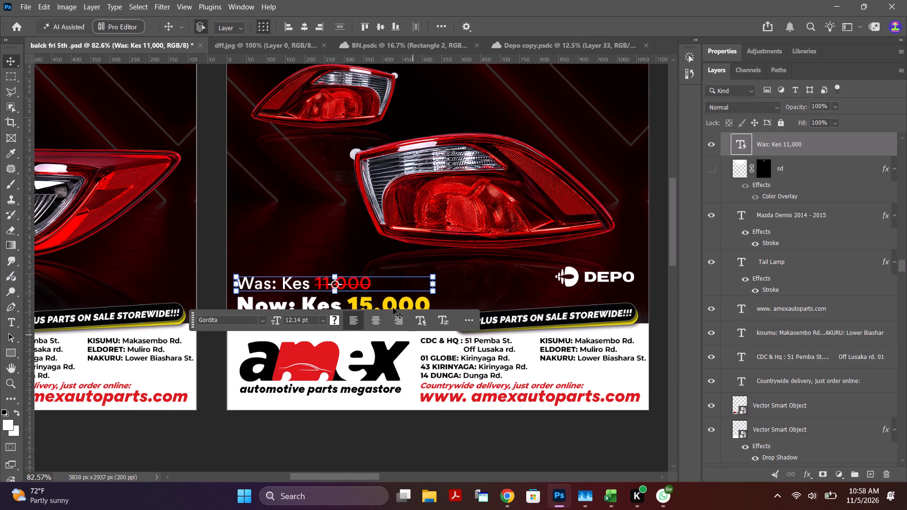
pyautogui.click(389, 304)
pyautogui.click(701, 26)
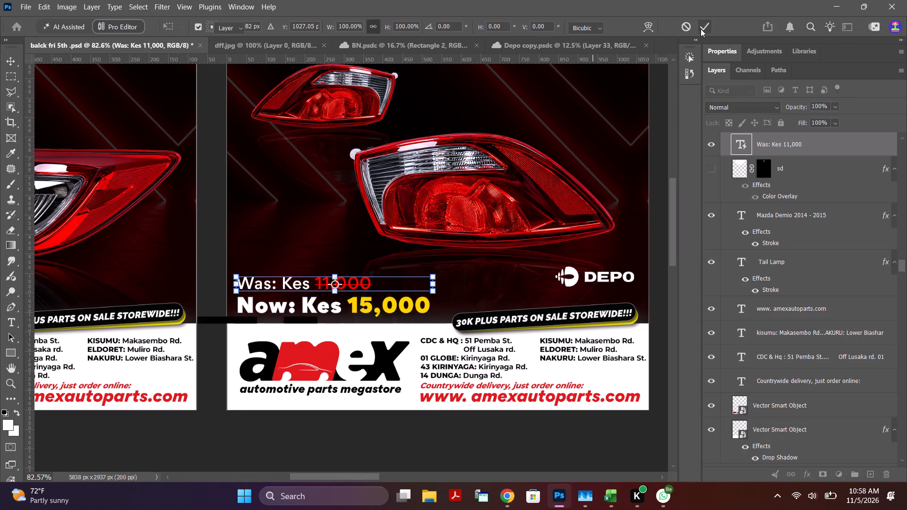
pyautogui.click(457, 289)
pyautogui.doubleClick(423, 309)
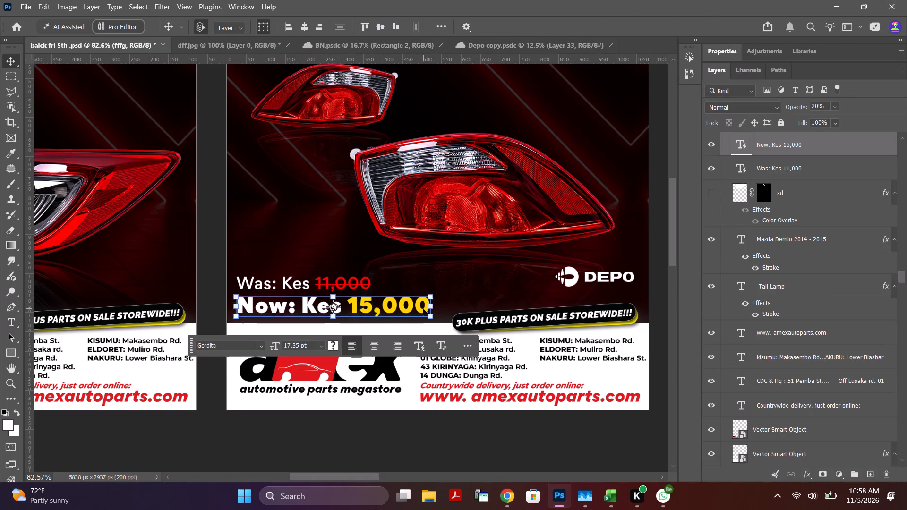
pyautogui.click(354, 306)
pyautogui.moveTo(348, 305); pyautogui.dragTo(451, 305)
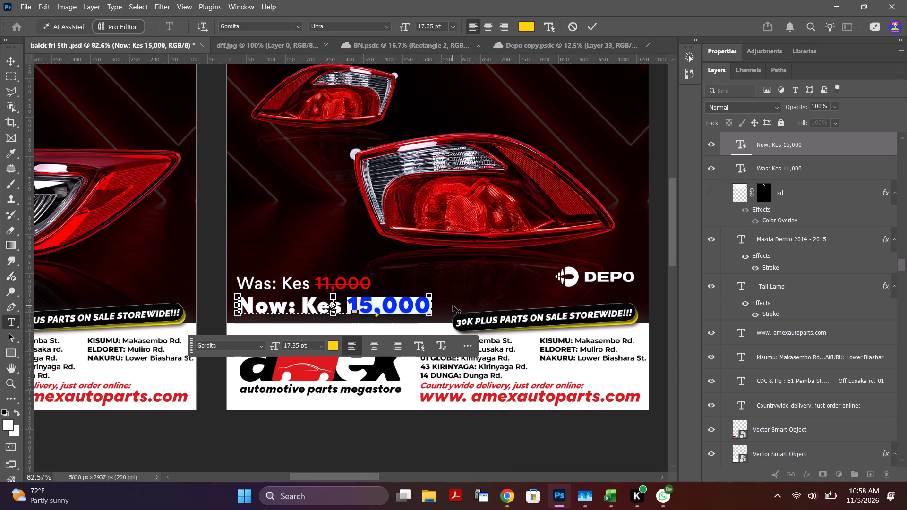
pyautogui.hotkey('ctrl', 'v')
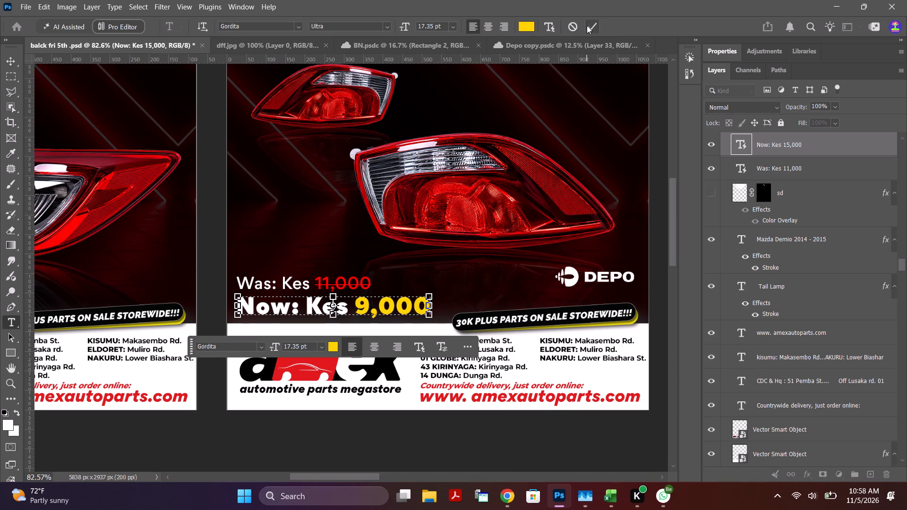
pyautogui.click(593, 25)
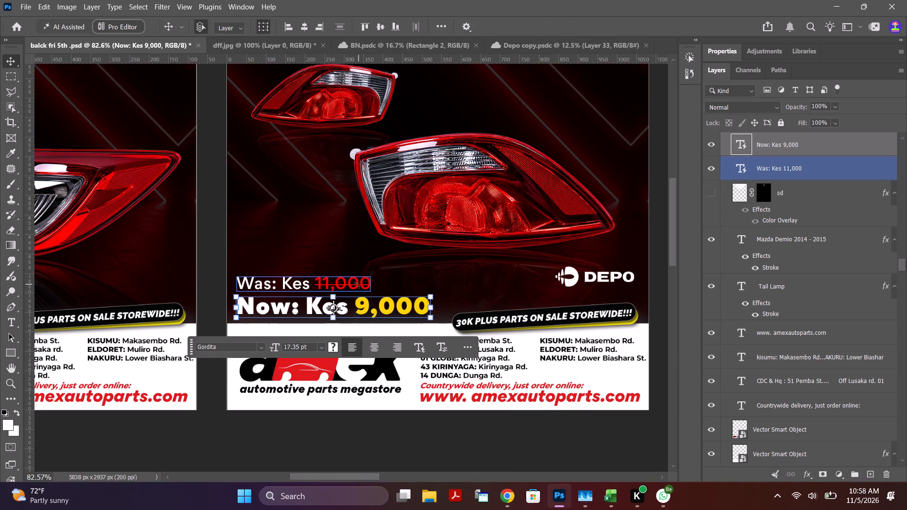
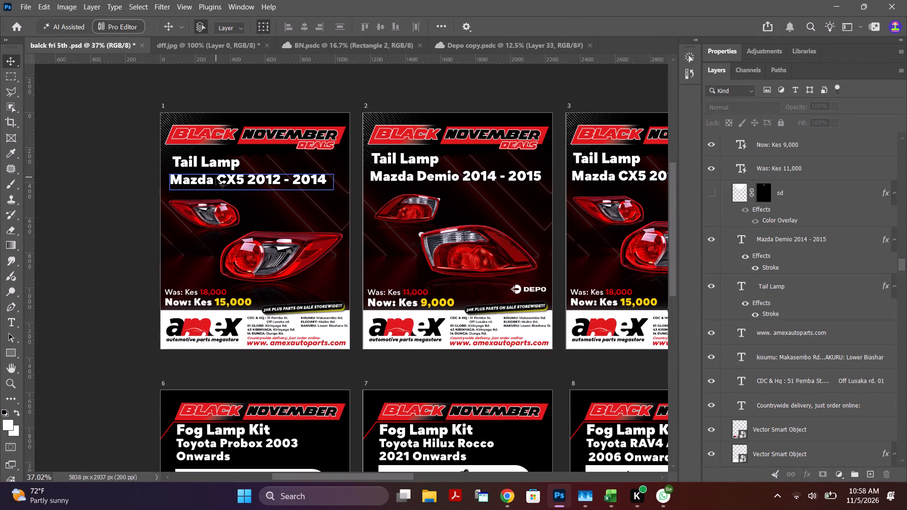
# Copy the product name Mazda CX5 2012 - 2014 from artboard 1 and search the Amex website for it in Chrome.
pyautogui.doubleClick(216, 178)
pyautogui.hotkey('ctrl', 'c')
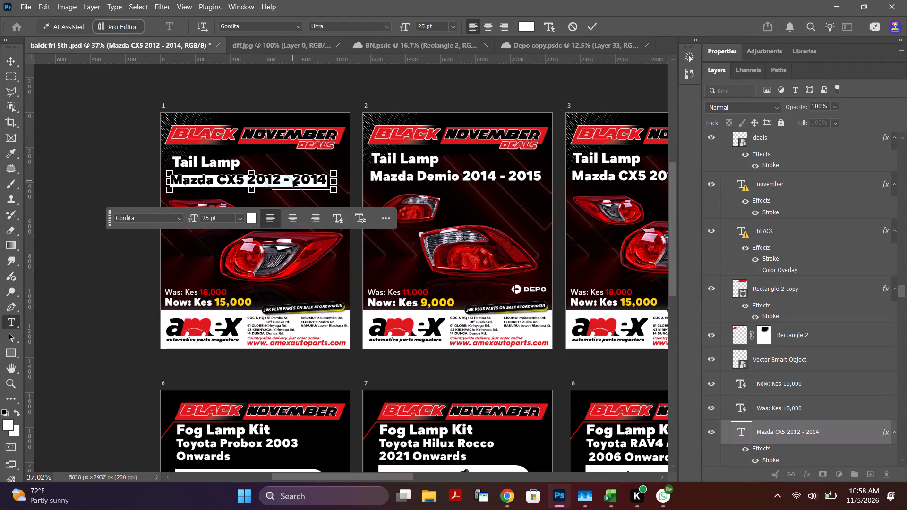
pyautogui.click(503, 497)
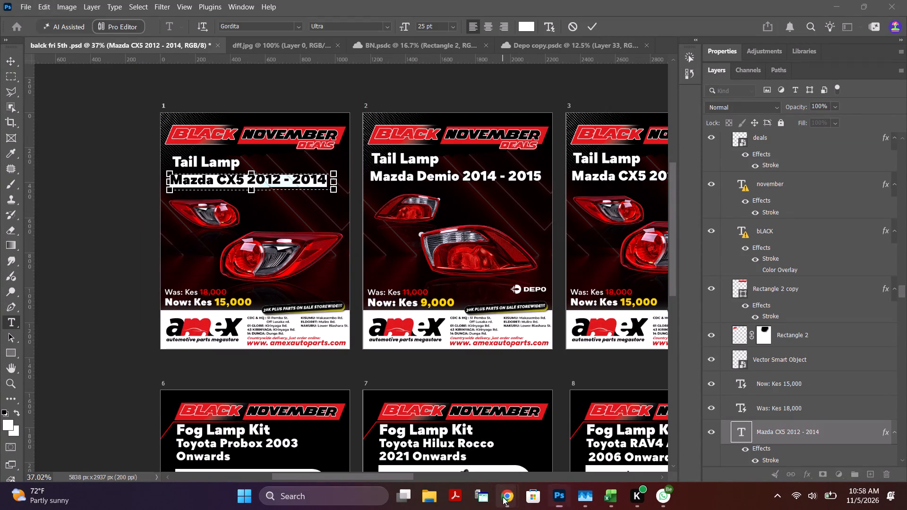
pyautogui.click(444, 436)
pyautogui.click(369, 188)
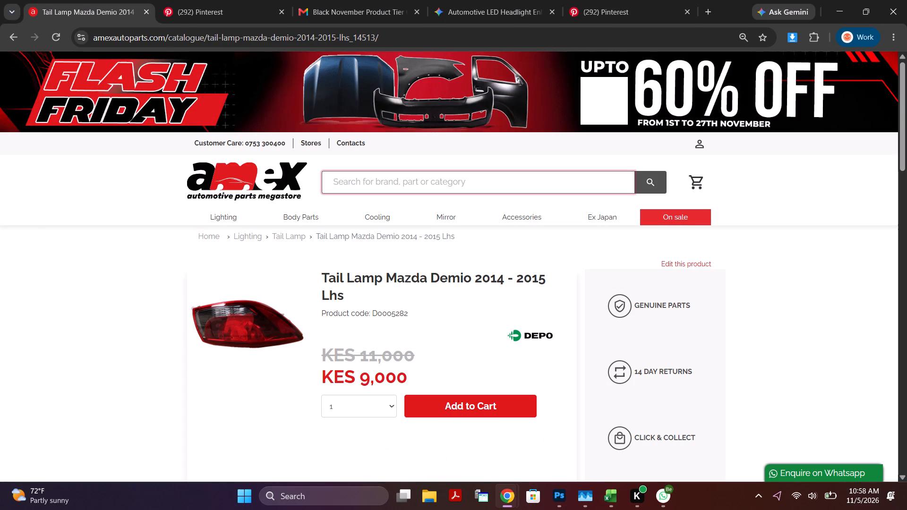
pyautogui.hotkey('ctrl', 'v')
pyautogui.click(647, 185)
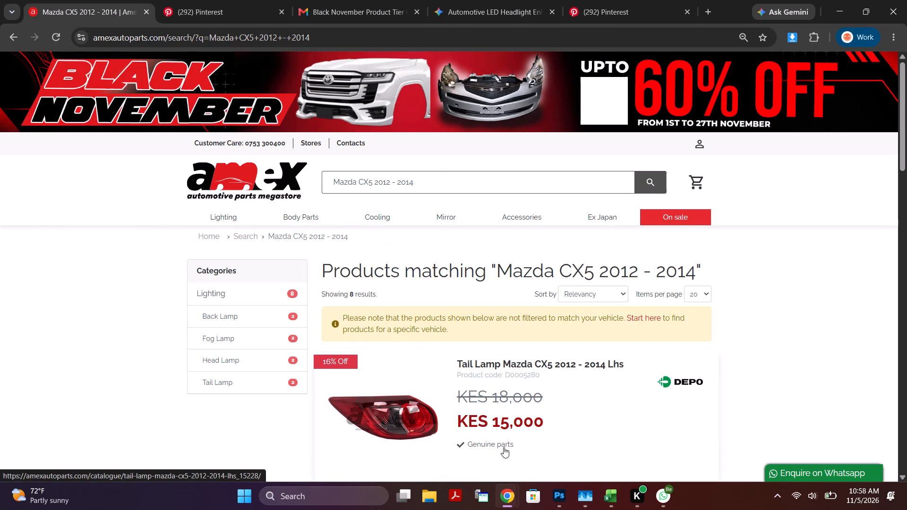
# Return to Photoshop, copy the product name Mazda CX3 2015 - 2017 from artboard 4, and search the Amex website for it in Chrome.
pyautogui.click(559, 492)
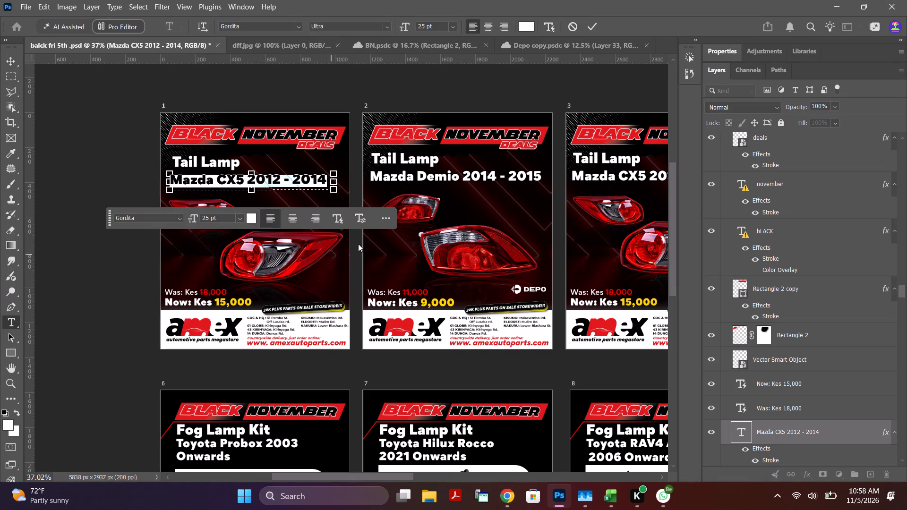
pyautogui.moveTo(405, 476); pyautogui.dragTo(423, 475)
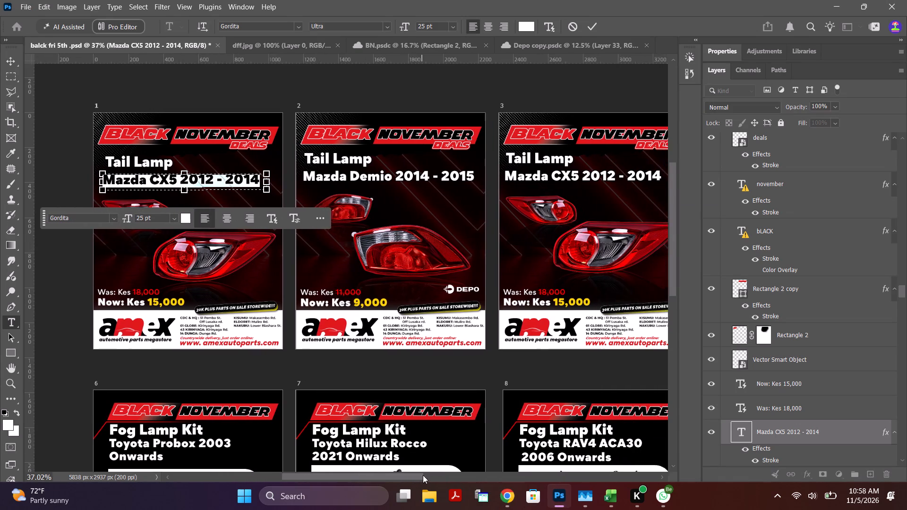
pyautogui.moveTo(423, 475); pyautogui.dragTo(467, 488)
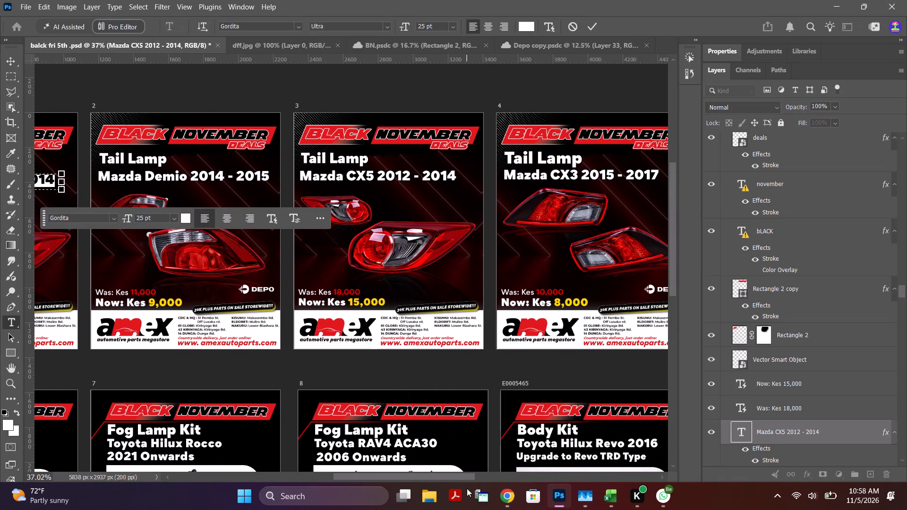
pyautogui.moveTo(467, 488); pyautogui.dragTo(514, 494)
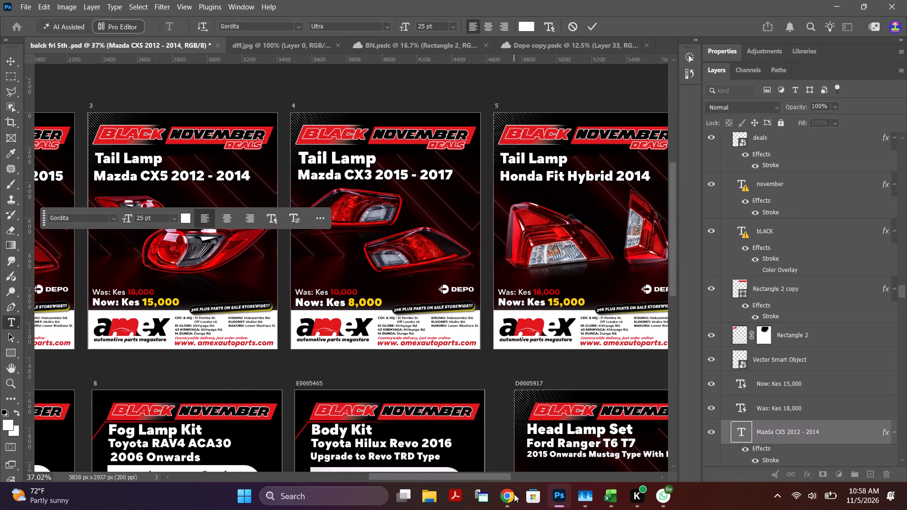
pyautogui.moveTo(514, 494); pyautogui.dragTo(516, 494)
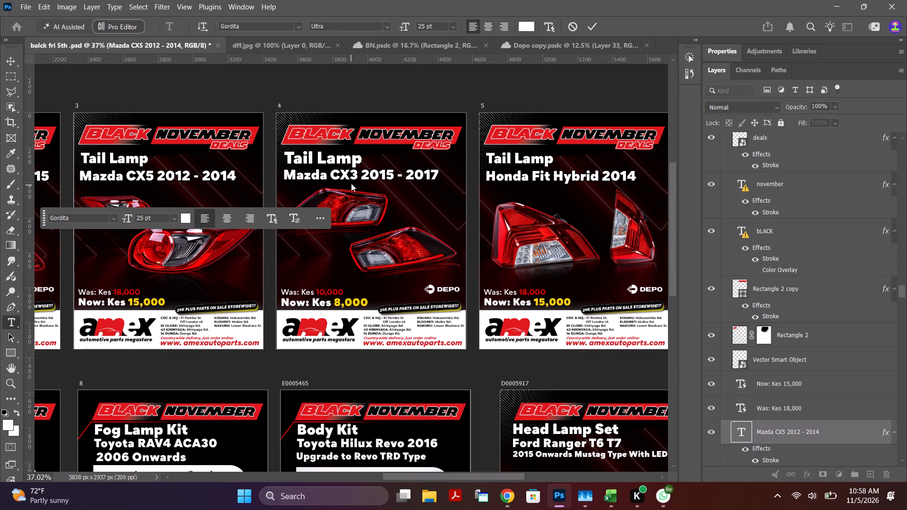
pyautogui.tripleClick(351, 174)
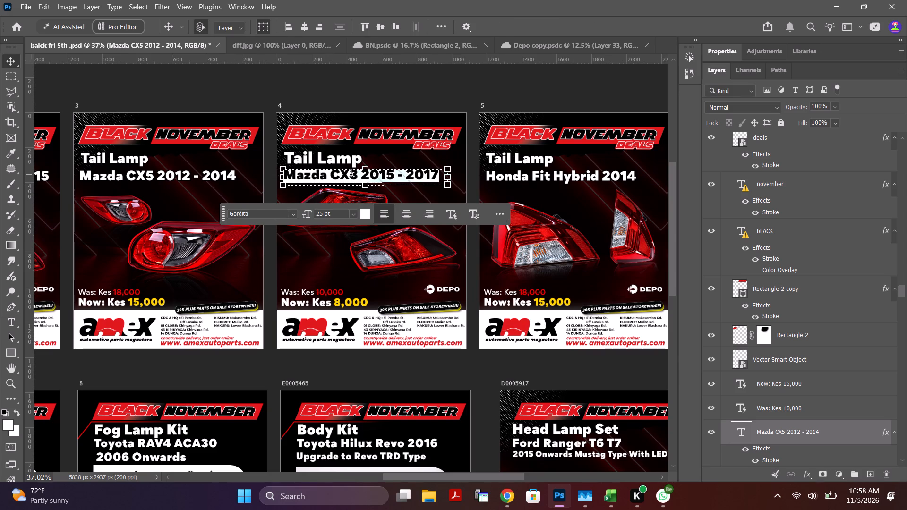
pyautogui.hotkey('ctrl', 'c')
pyautogui.click(505, 505)
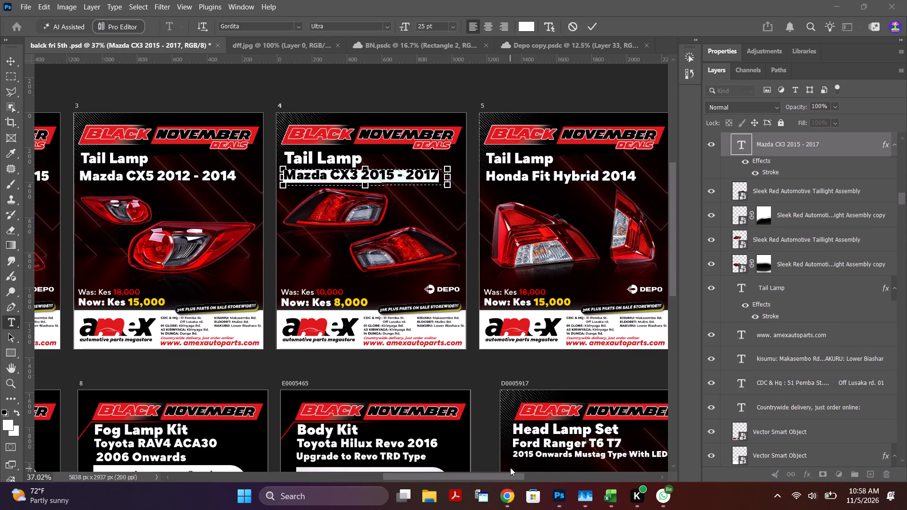
pyautogui.click(504, 488)
pyautogui.click(462, 450)
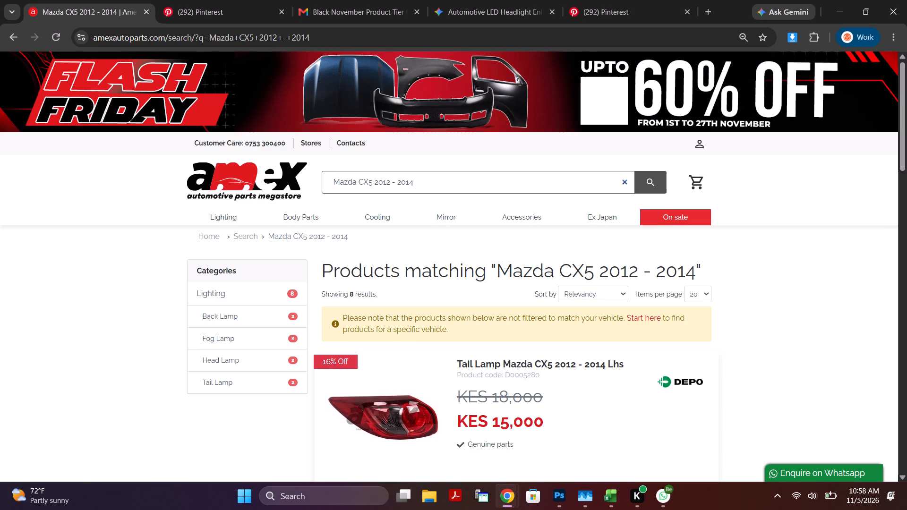
pyautogui.moveTo(453, 189); pyautogui.dragTo(216, 161)
pyautogui.hotkey('ctrl', 'v')
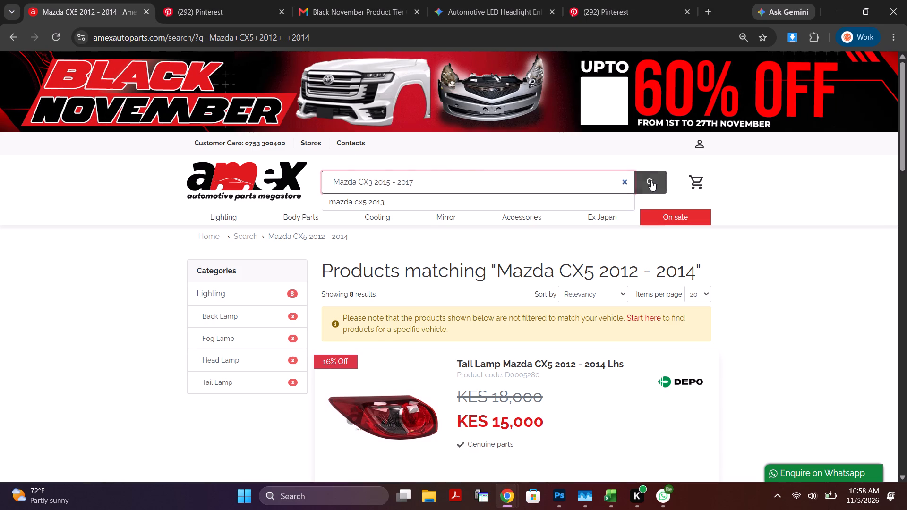
pyautogui.click(655, 184)
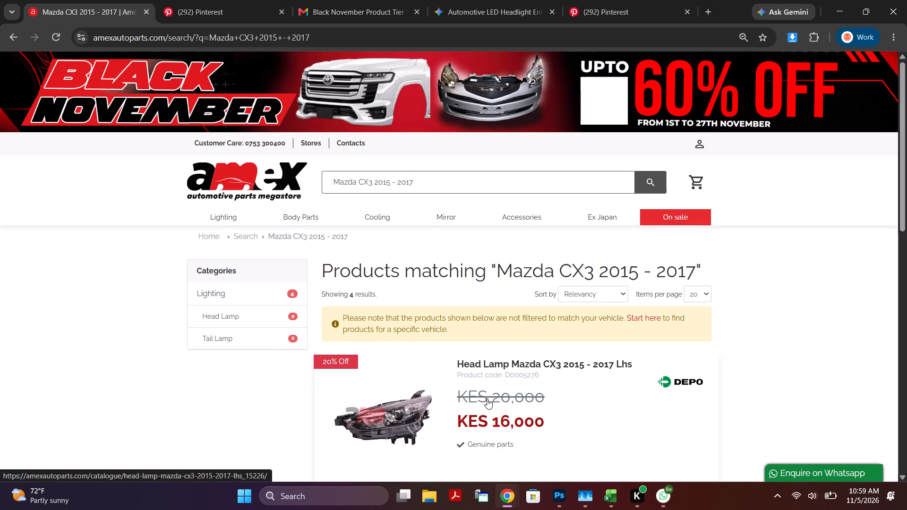
# Find the Mazda CX3 tail lamps in the search results and compare their prices with artboard 4 in Photoshop.
pyautogui.scroll(-10, 491, 411)
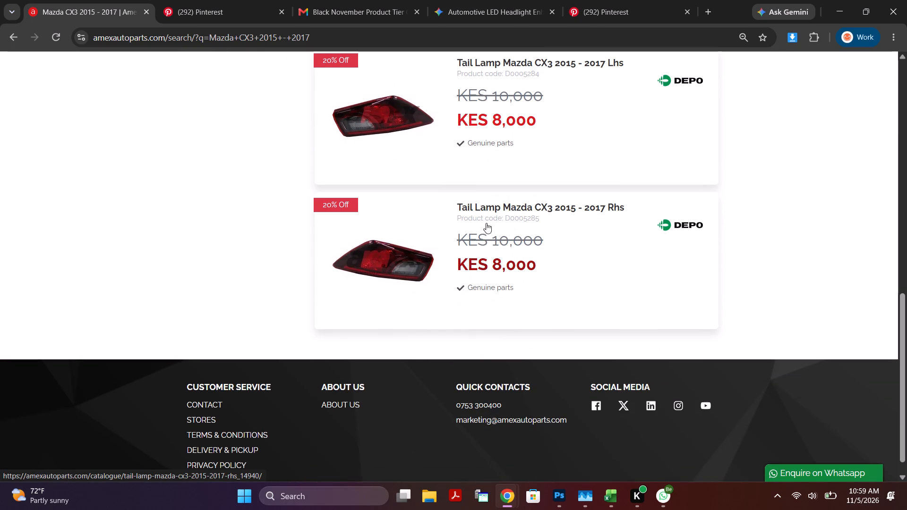
pyautogui.click(554, 498)
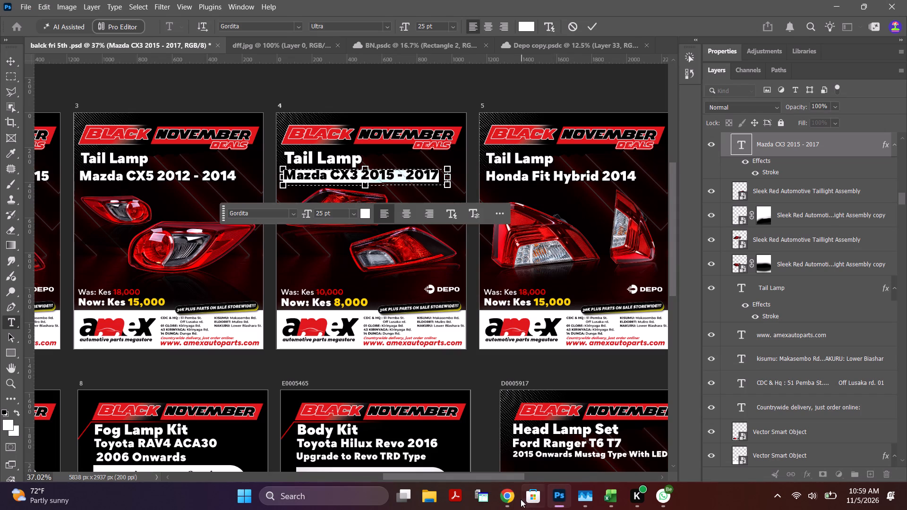
# Switch to Chrome, open the Tail Lamp Mazda CX3 2015 - 2017 Rhs product page and copy its struck-through price 10,000.
pyautogui.click(507, 497)
pyautogui.click(470, 444)
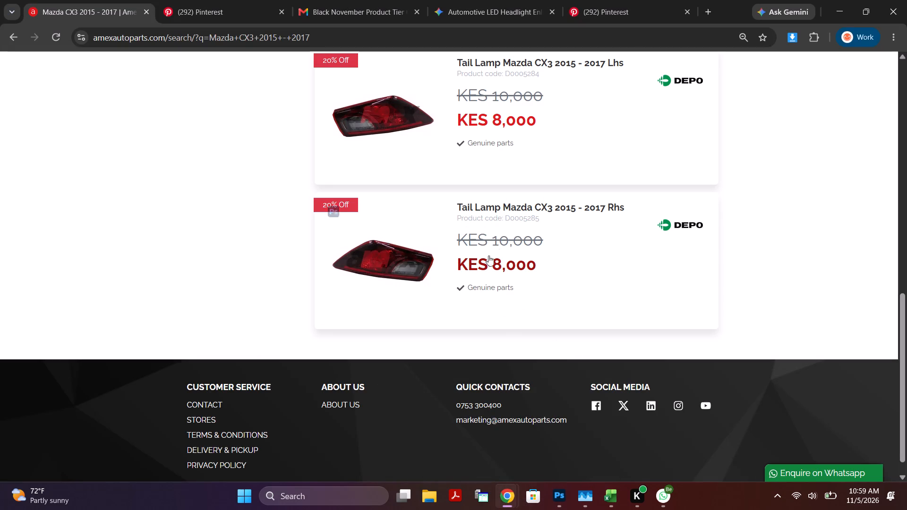
pyautogui.click(496, 241)
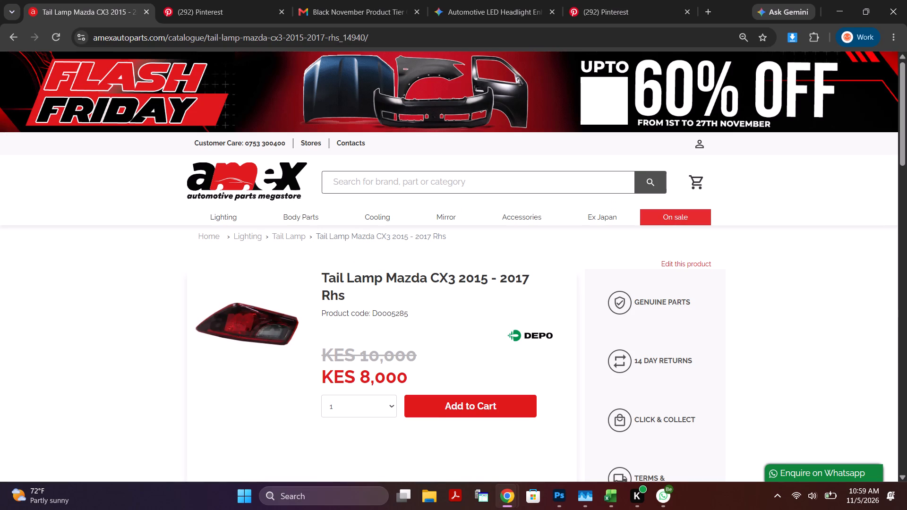
pyautogui.moveTo(359, 354); pyautogui.dragTo(433, 354)
pyautogui.hotkey('ctrl', 'c')
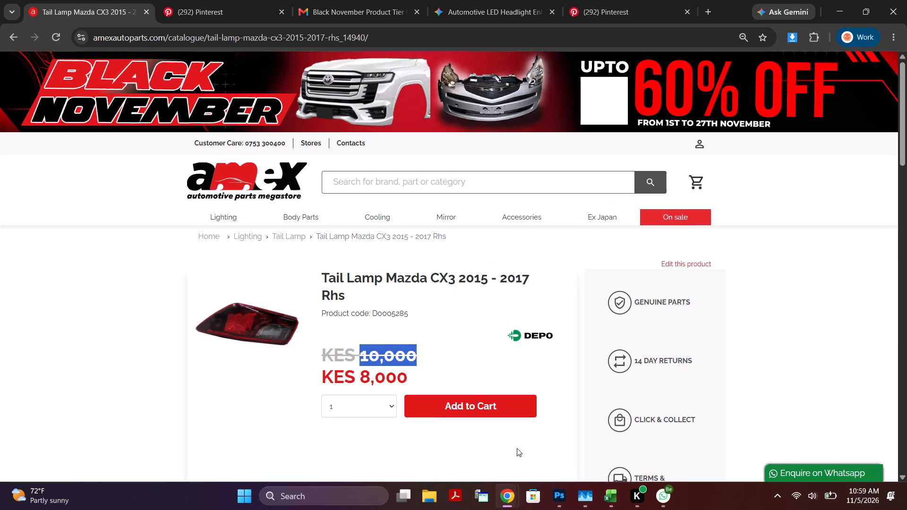
# Return to Photoshop, copy the product name Honda Fit Hybrid 2014 from artboard 5, and search the Amex website for it in Chrome.
pyautogui.click(561, 500)
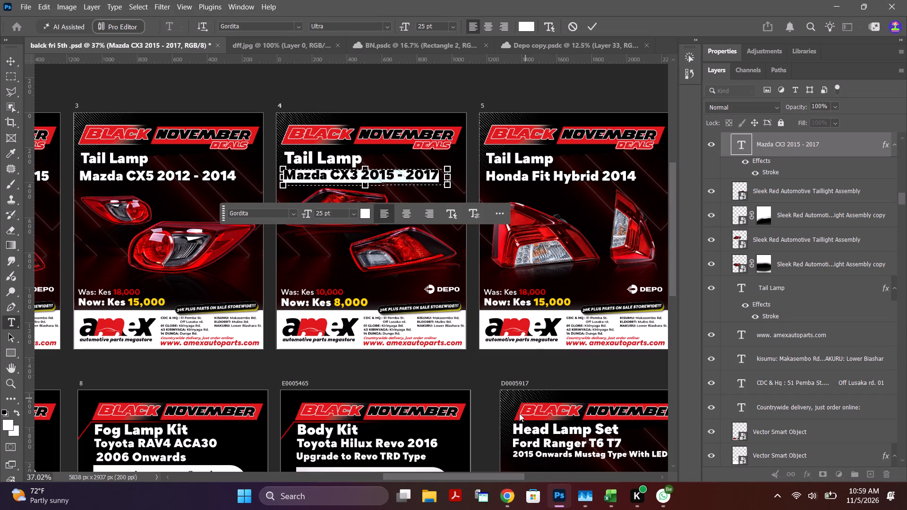
pyautogui.moveTo(417, 478); pyautogui.dragTo(439, 471)
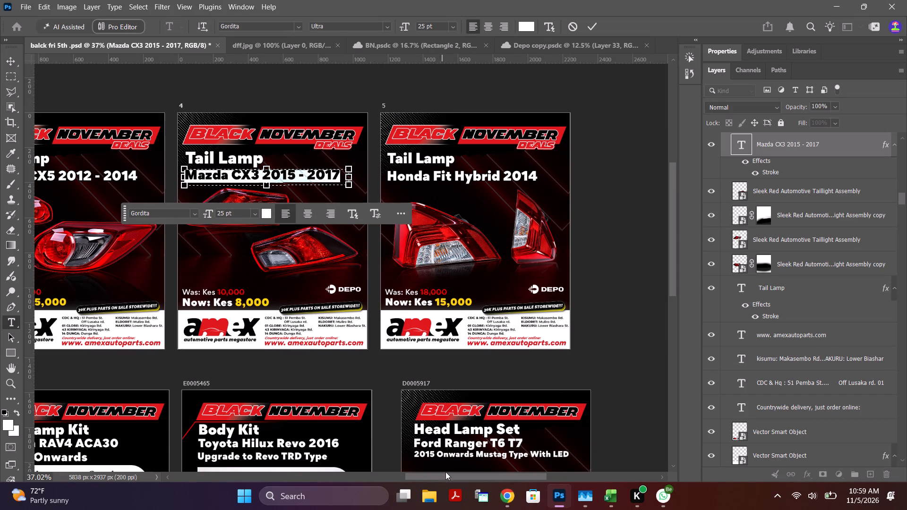
pyautogui.click(460, 200)
pyautogui.tripleClick(448, 175)
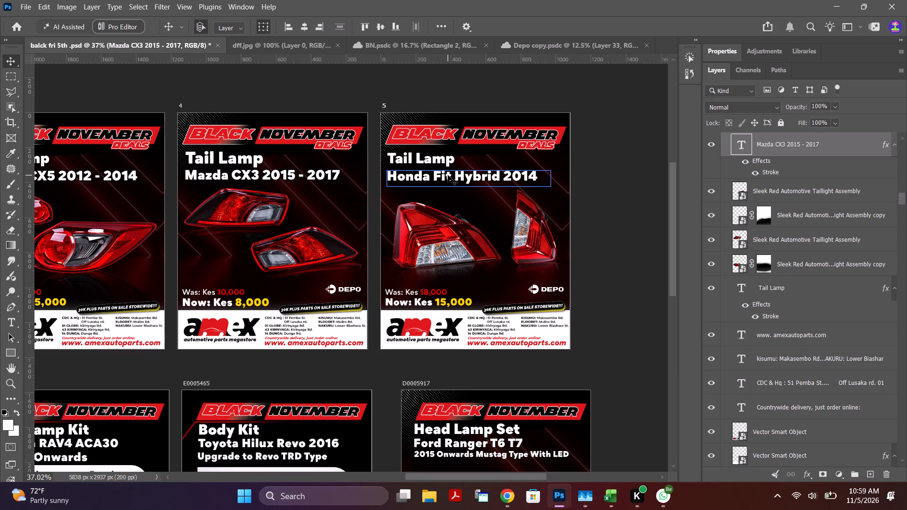
pyautogui.hotkey('ctrl', 'c')
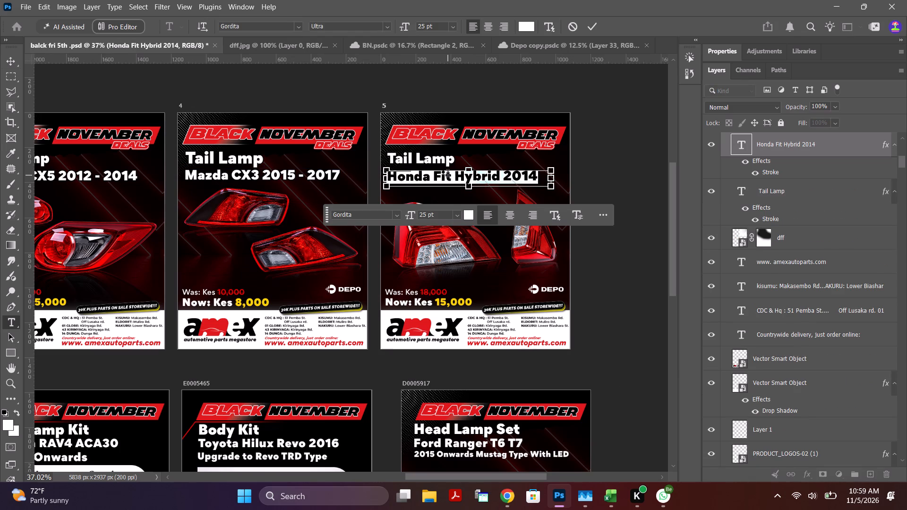
pyautogui.click(507, 492)
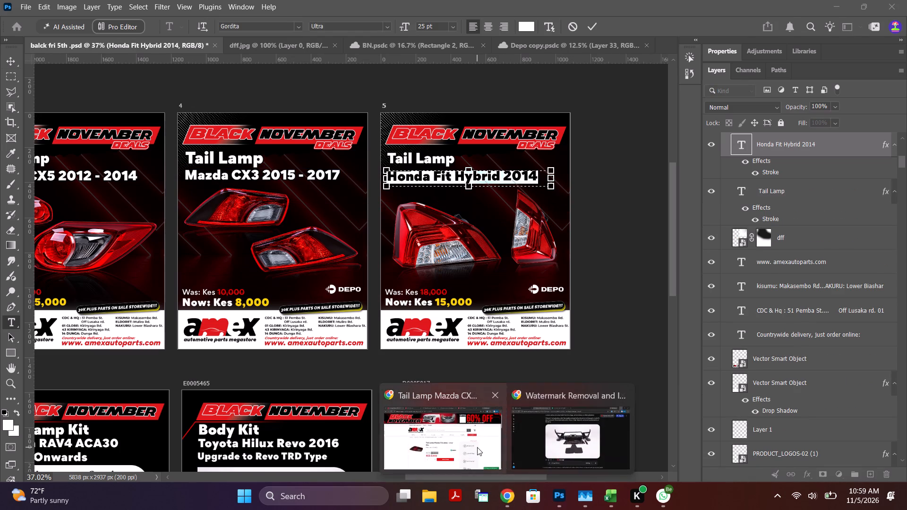
pyautogui.click(477, 447)
pyautogui.click(422, 181)
pyautogui.hotkey('ctrl', 'v')
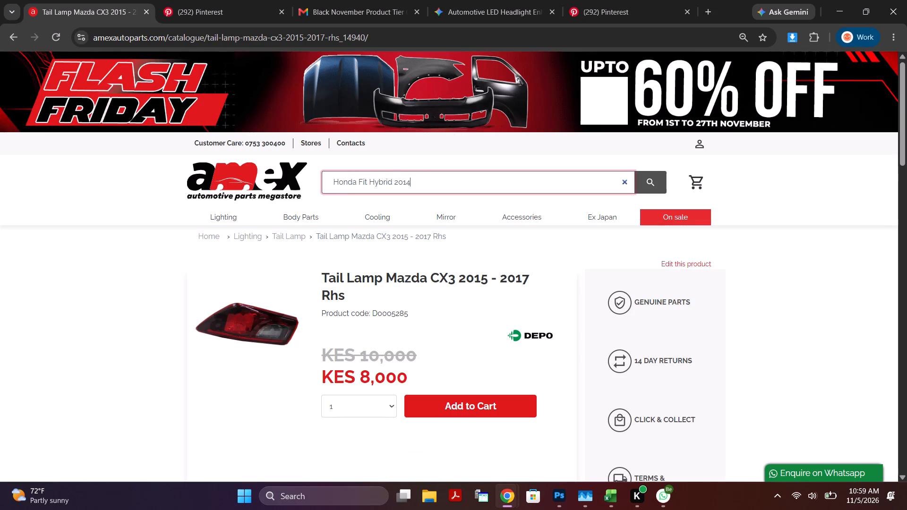
pyautogui.click(651, 180)
# Open the Tail Lamp Honda Fit Hybrid 2014 Lhs product page and copy its struck-through price 18,000.
pyautogui.scroll(-3, 529, 388)
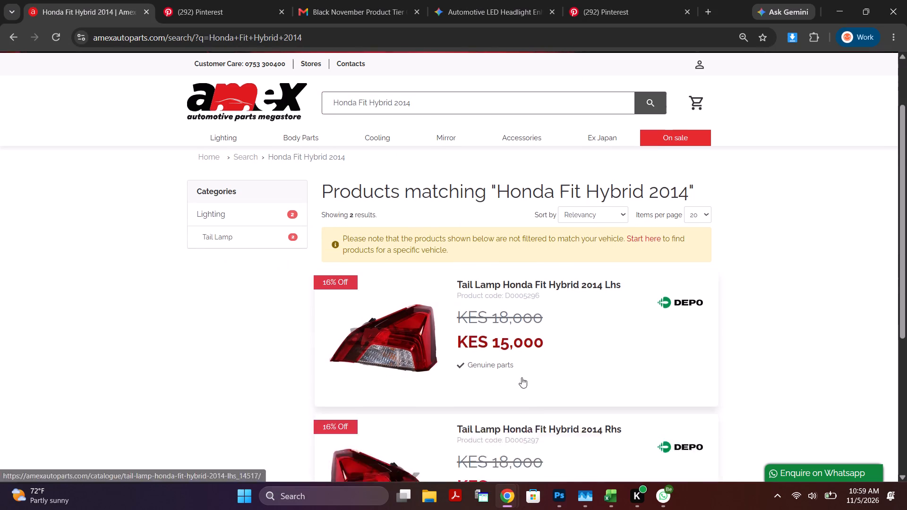
pyautogui.click(504, 218)
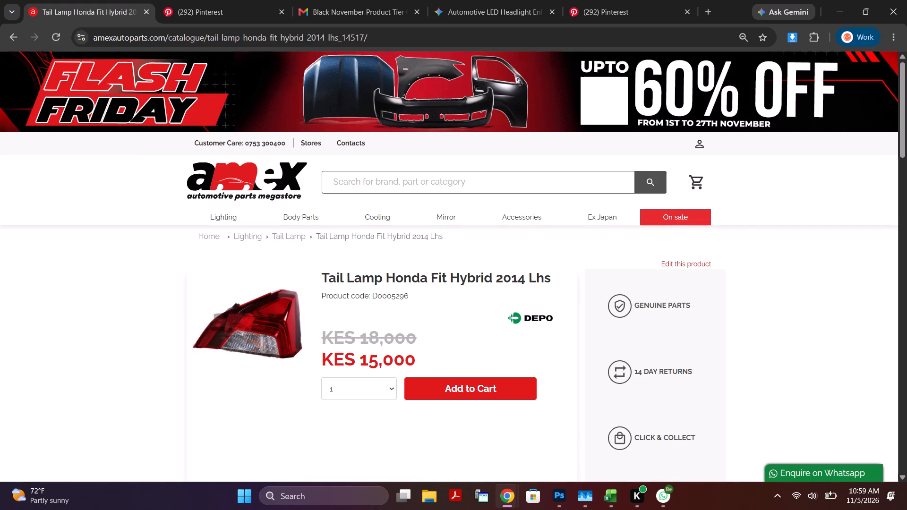
pyautogui.moveTo(361, 338); pyautogui.dragTo(455, 341)
pyautogui.hotkey('ctrl', 'c')
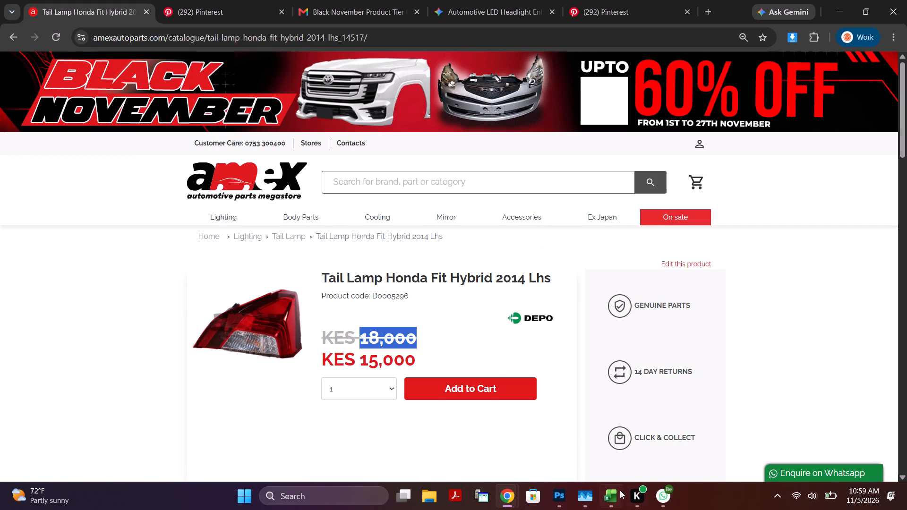
# Return to Photoshop and review the prices on the tail lamp posters across artboards 2 to 5.
pyautogui.click(562, 496)
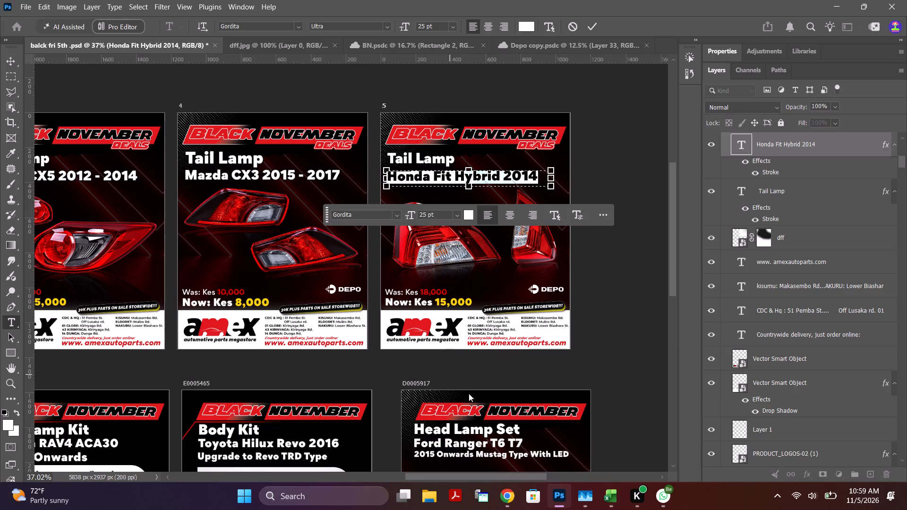
pyautogui.moveTo(529, 476); pyautogui.dragTo(475, 479)
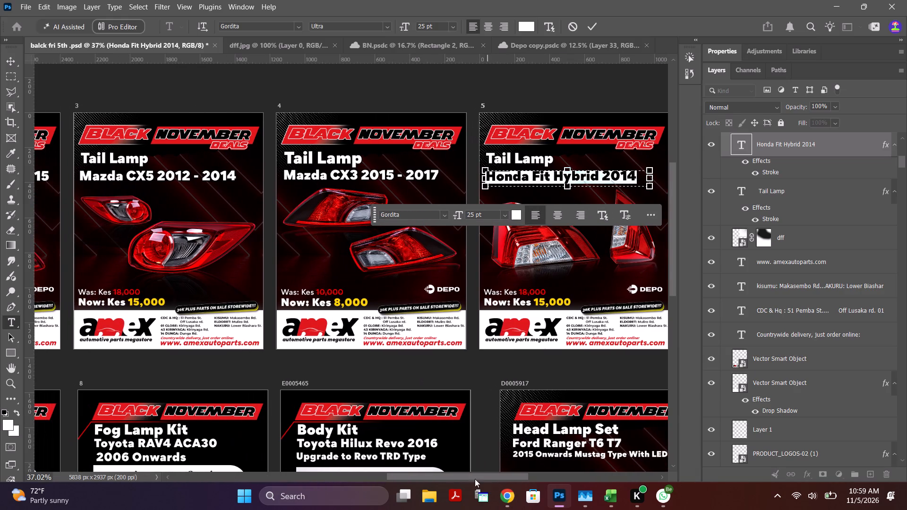
pyautogui.moveTo(475, 479); pyautogui.dragTo(459, 479)
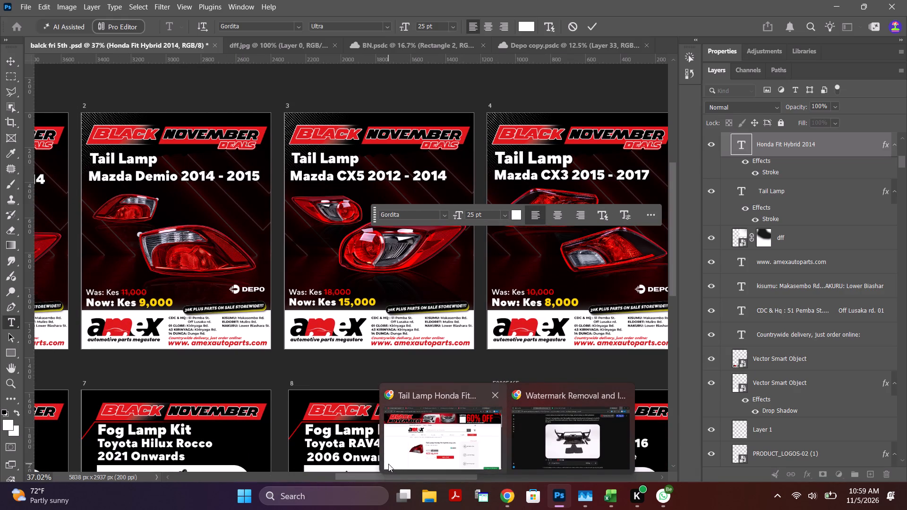
pyautogui.click(370, 480)
pyautogui.click(377, 478)
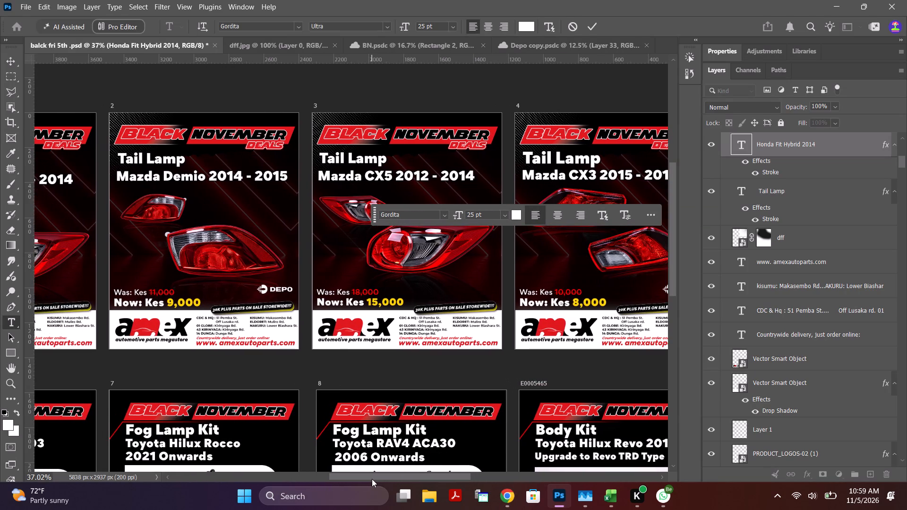
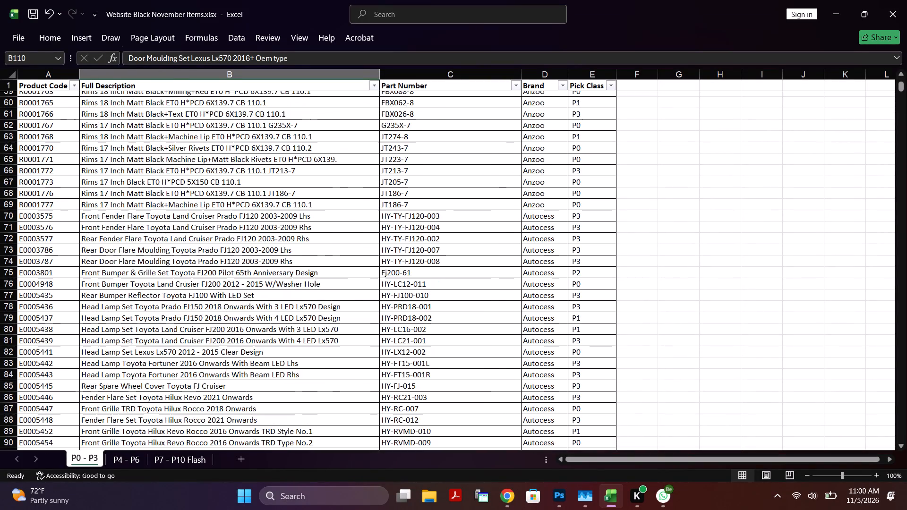
# Copy the product code E0006184 of the smoked black Toyota Land Cruiser Prado FJ120 tail lamp set from the item list.
pyautogui.scroll(-17, 246, 331)
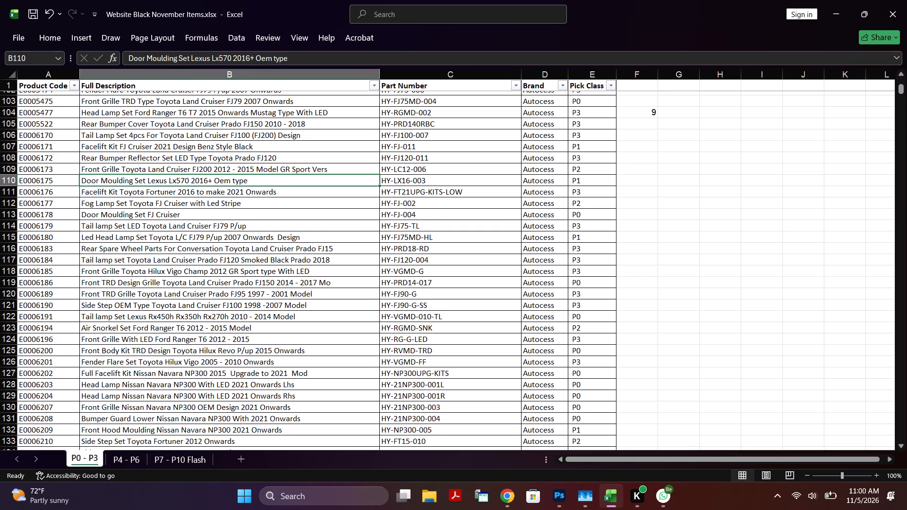
pyautogui.click(184, 262)
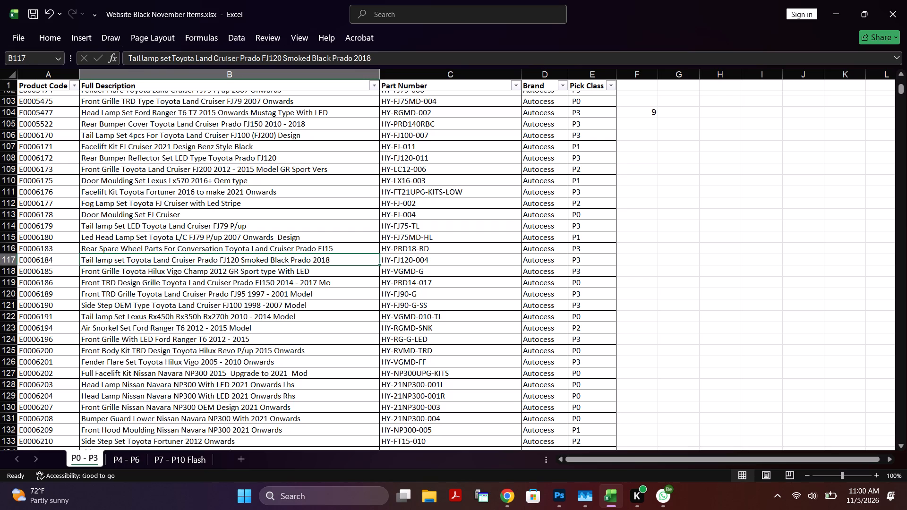
pyautogui.click(63, 261)
pyautogui.doubleClick(53, 261)
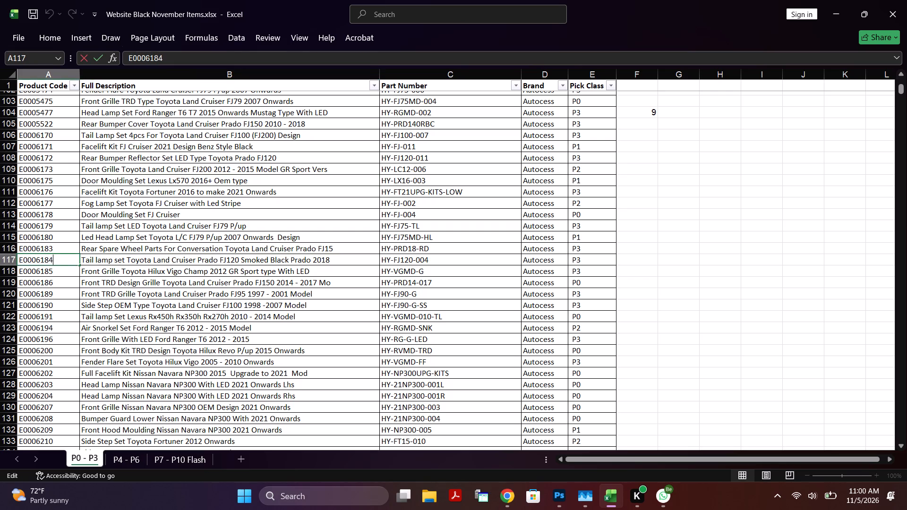
pyautogui.moveTo(59, 260); pyautogui.dragTo(0, 257)
pyautogui.hotkey('ctrl', 'c')
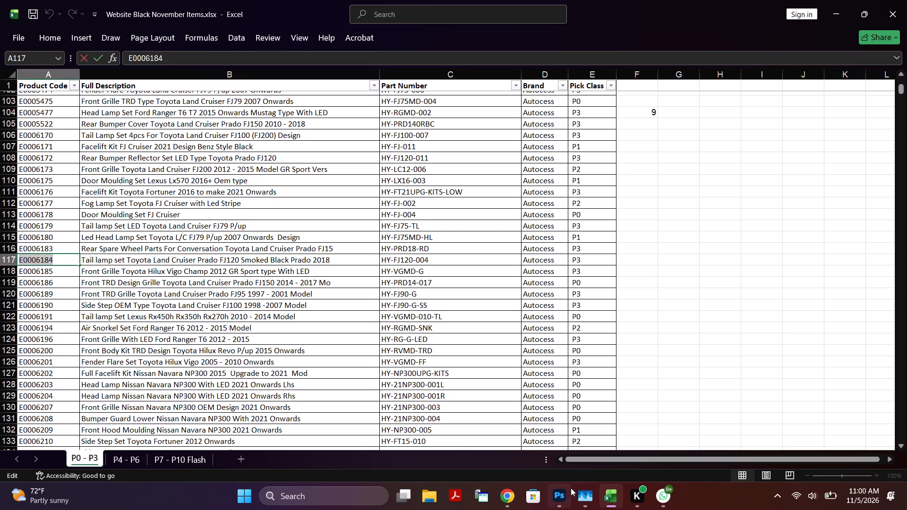
# Switch to Chrome and search the Amex website for product code E0006184.
pyautogui.click(552, 493)
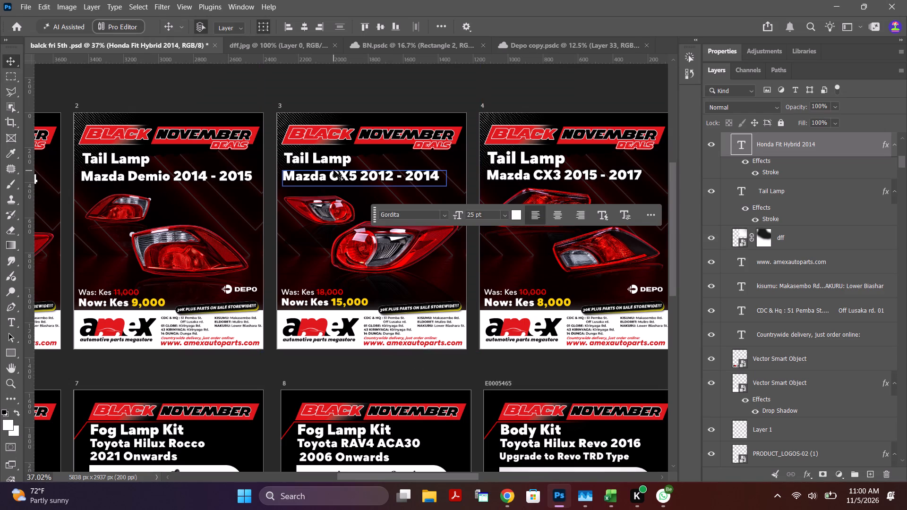
pyautogui.click(516, 503)
pyautogui.click(460, 451)
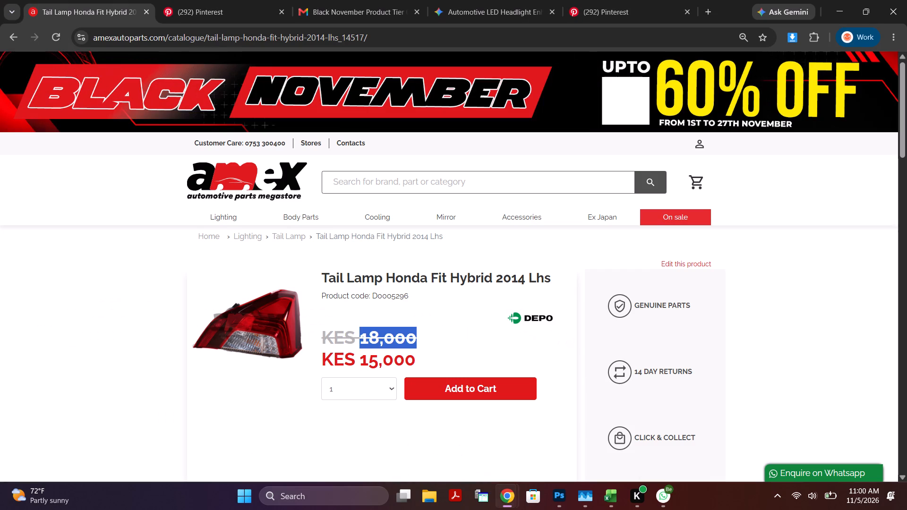
pyautogui.click(378, 188)
pyautogui.hotkey('ctrl', 'v')
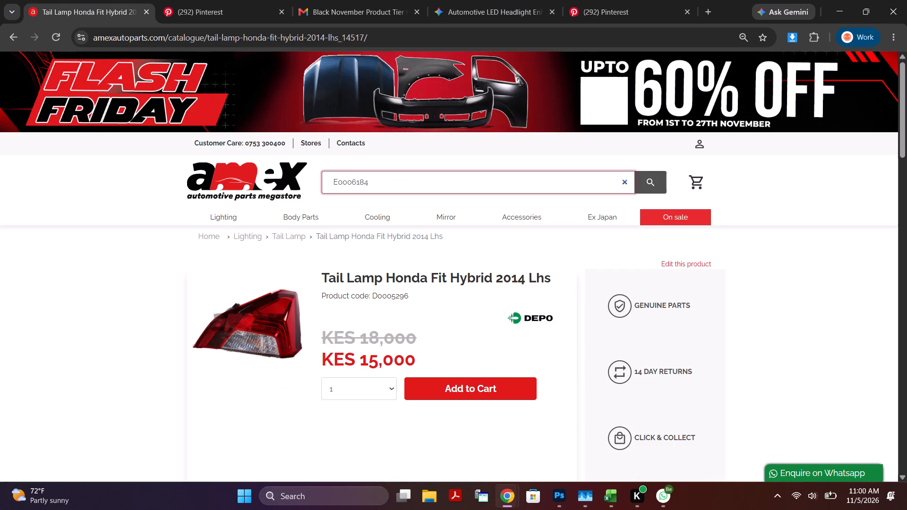
pyautogui.click(648, 187)
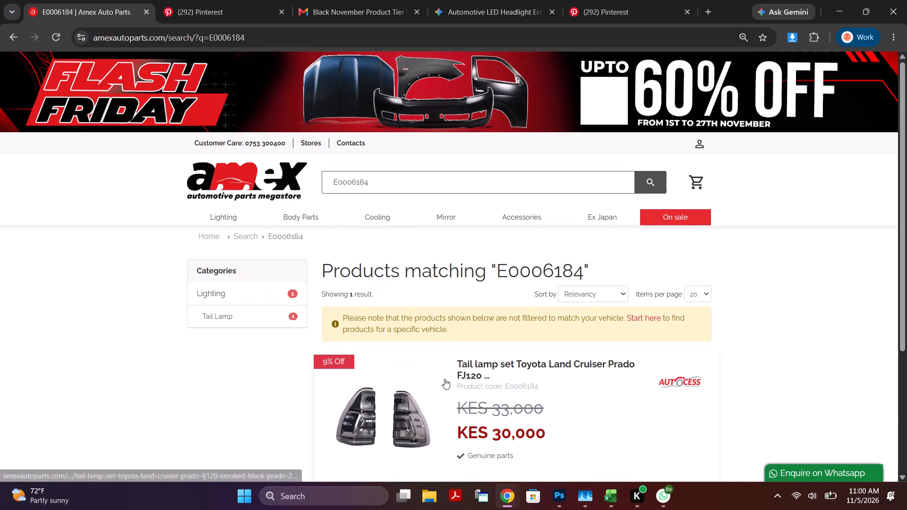
# Open the Toyota Land Cruiser Prado FJ120 tail lamp set product page and copy "Tail lamp set" from its title.
pyautogui.scroll(-5, 510, 379)
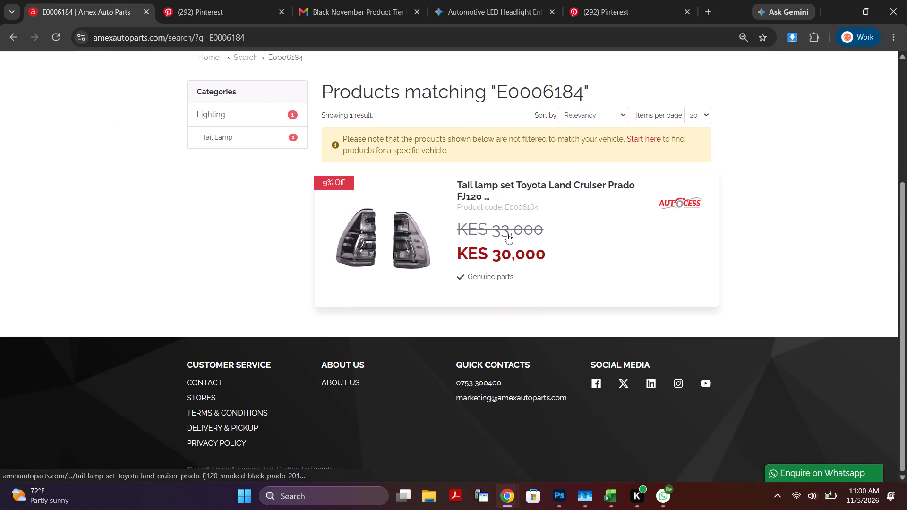
pyautogui.click(487, 188)
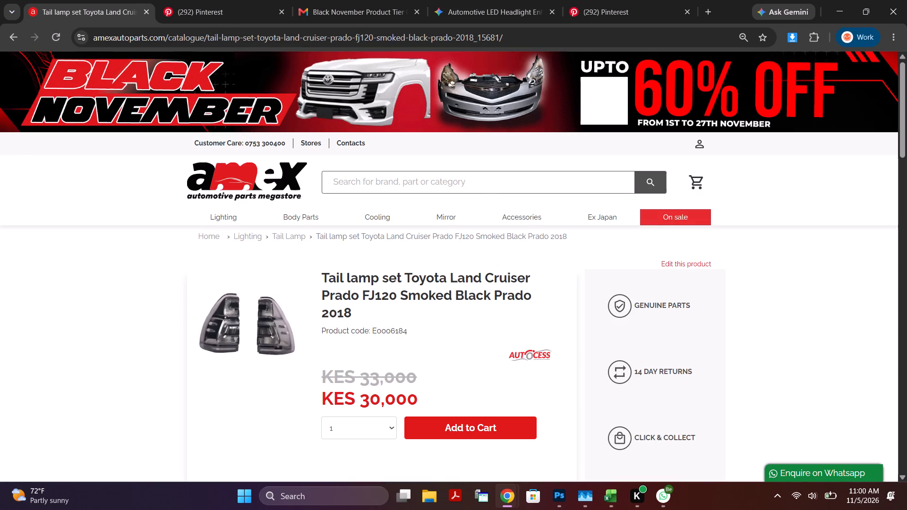
pyautogui.moveTo(401, 276); pyautogui.dragTo(290, 275)
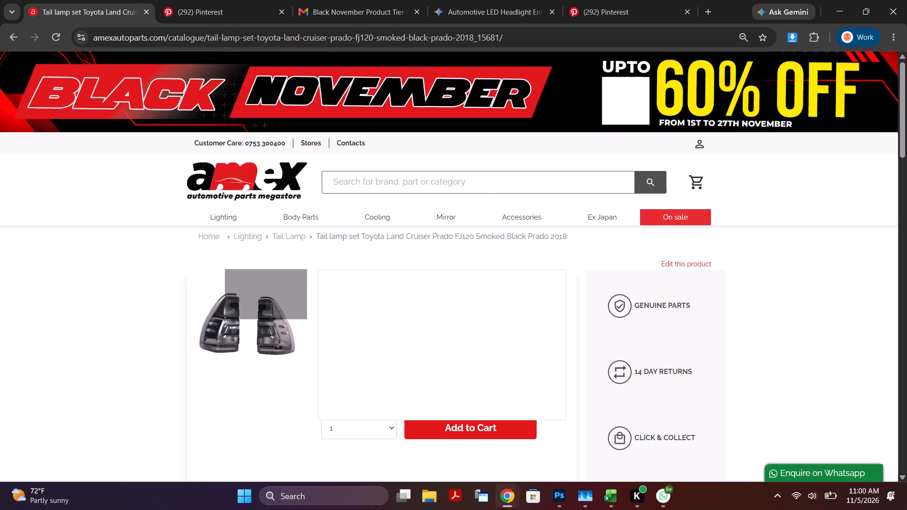
pyautogui.moveTo(290, 275); pyautogui.dragTo(278, 276)
pyautogui.hotkey('ctrl', 'c')
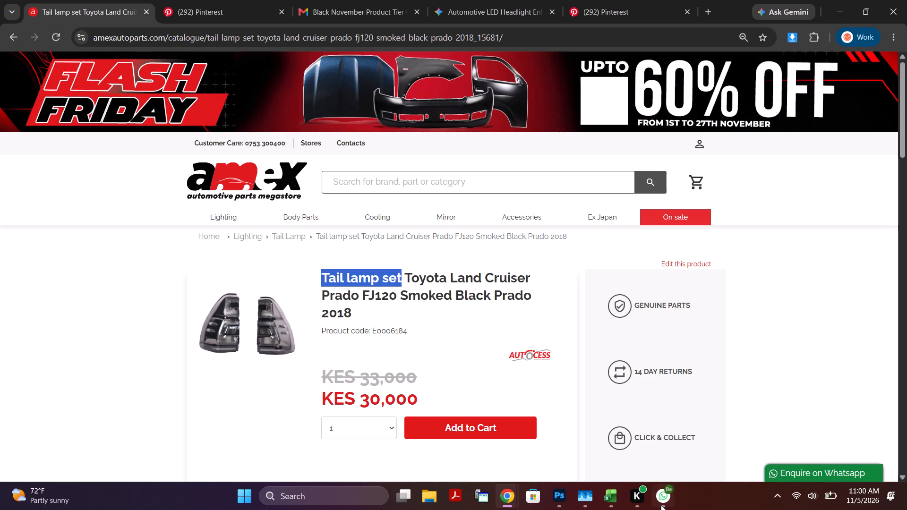
# Switch to Photoshop, replace artboard 3's Tail Lamp heading with the copied "Tail lamp set", and enlarge its text box to fit.
pyautogui.click(564, 501)
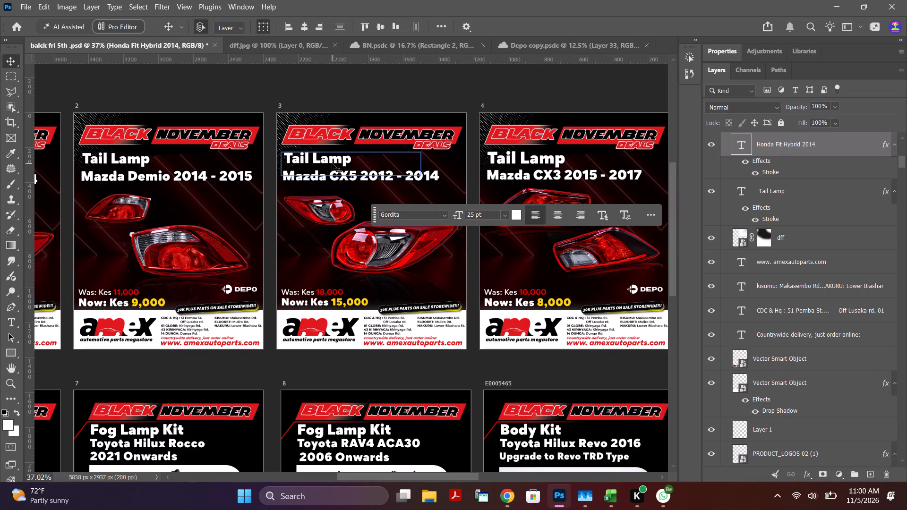
pyautogui.doubleClick(332, 162)
pyautogui.hotkey('ctrl', 'v')
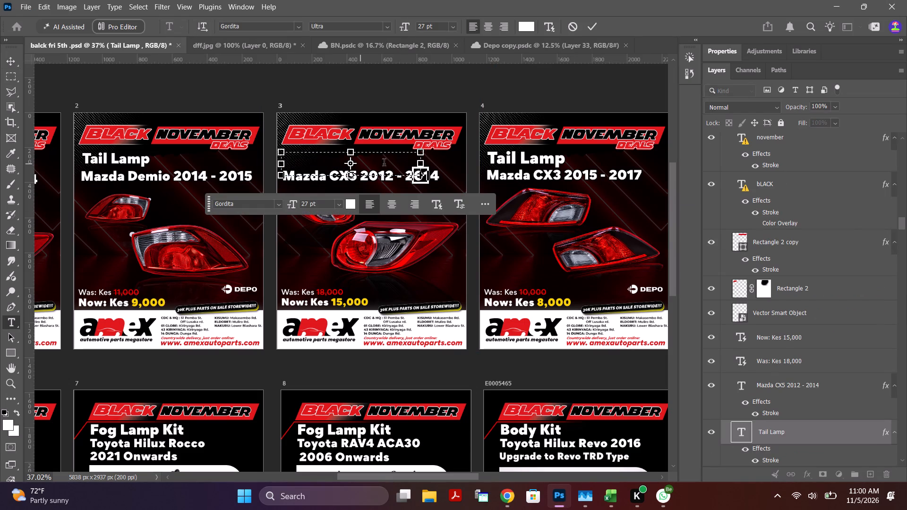
pyautogui.moveTo(421, 165); pyautogui.dragTo(490, 170)
pyautogui.moveTo(423, 164); pyautogui.dragTo(460, 164)
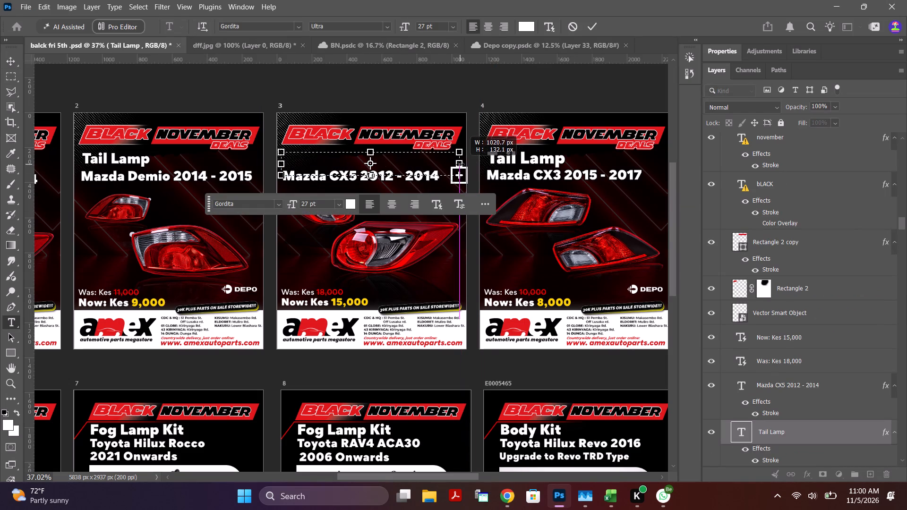
pyautogui.moveTo(374, 178); pyautogui.dragTo(378, 203)
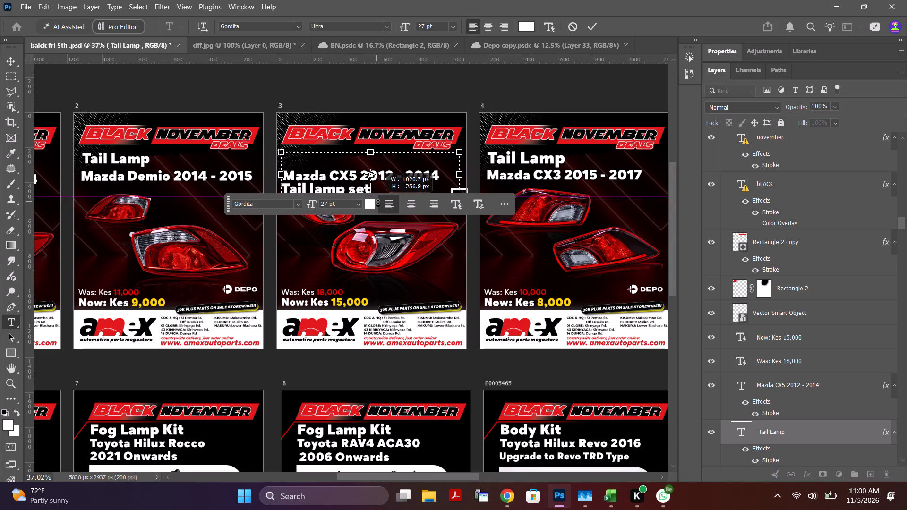
pyautogui.moveTo(378, 203); pyautogui.dragTo(379, 215)
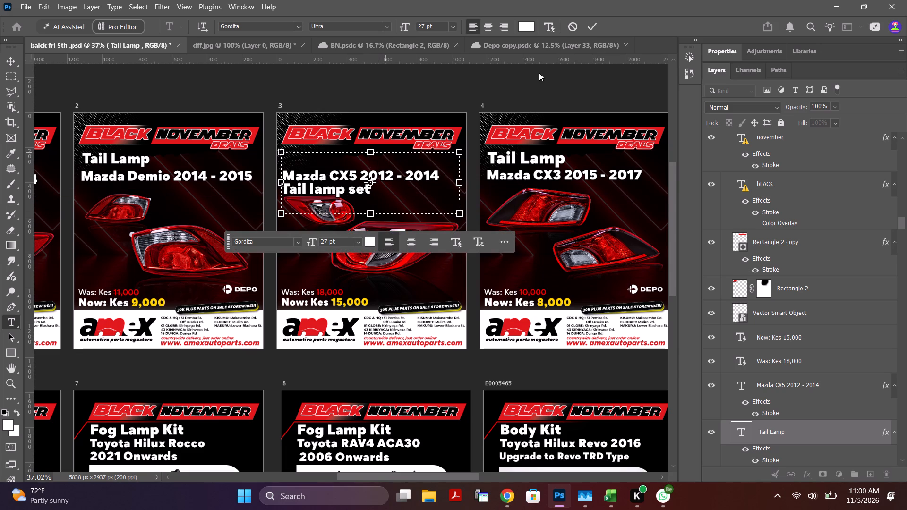
pyautogui.click(586, 25)
# Move the "Tail lamp set" heading above the Mazda CX5 line on artboard 3 and set its font size to 40 pt.
pyautogui.moveTo(361, 189); pyautogui.dragTo(362, 187)
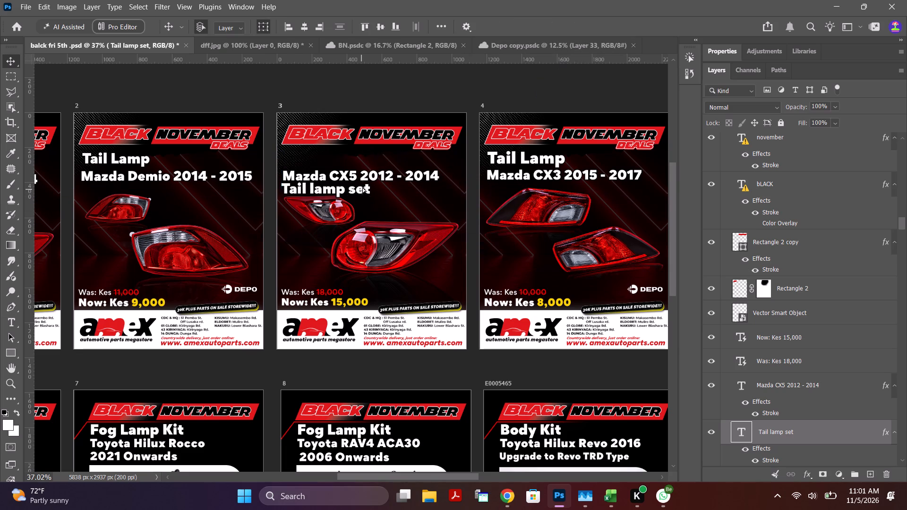
pyautogui.moveTo(362, 187); pyautogui.dragTo(362, 159)
pyautogui.click(362, 159)
pyautogui.doubleClick(362, 159)
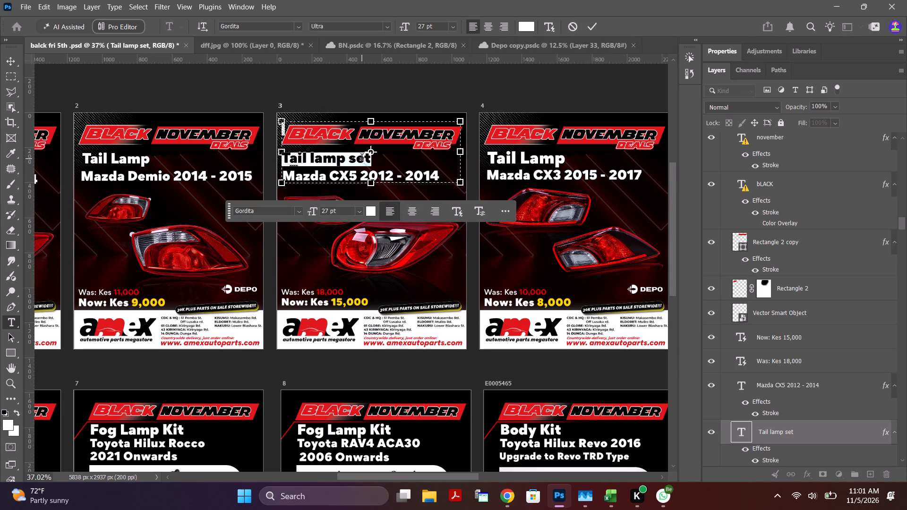
pyautogui.moveTo(403, 28); pyautogui.dragTo(411, 31)
pyautogui.click(591, 24)
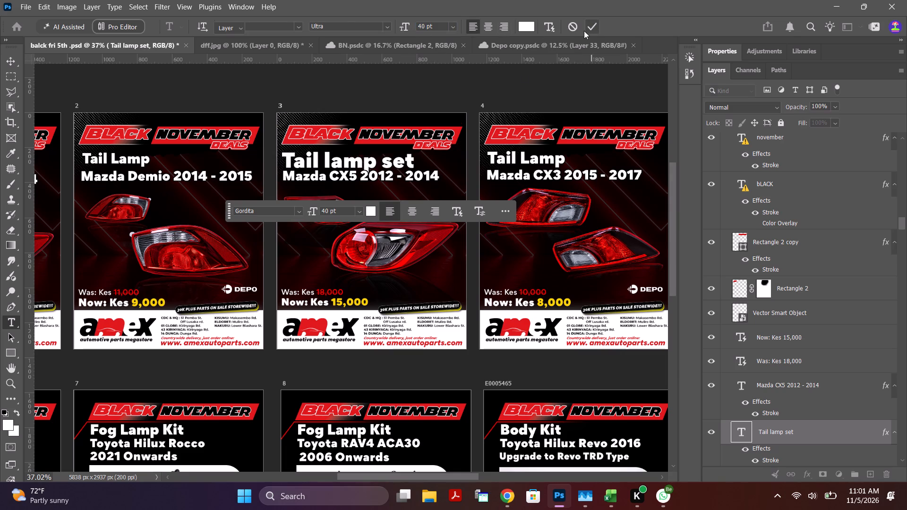
pyautogui.click(455, 89)
# Adjust the spacing between artboard 3's heading and model line, shifting the heading slightly up and the Mazda CX5 line slightly down.
pyautogui.click(371, 162)
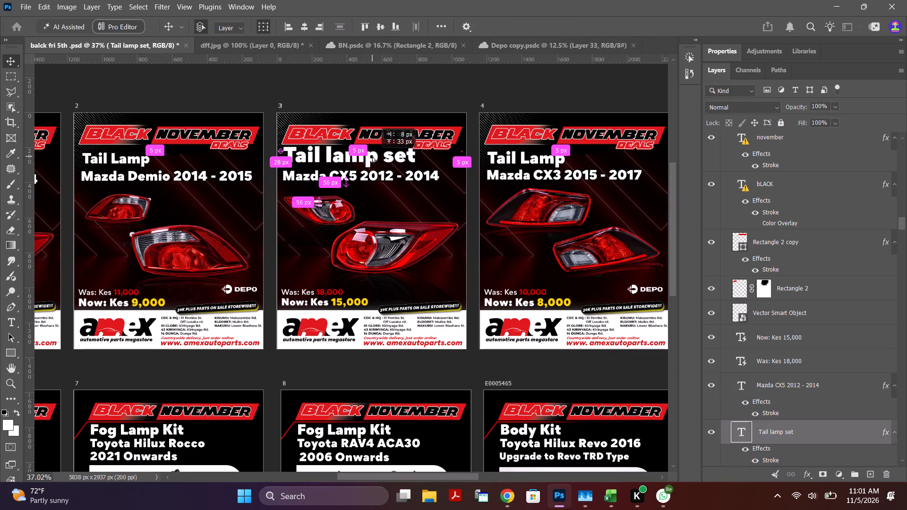
pyautogui.click(385, 178)
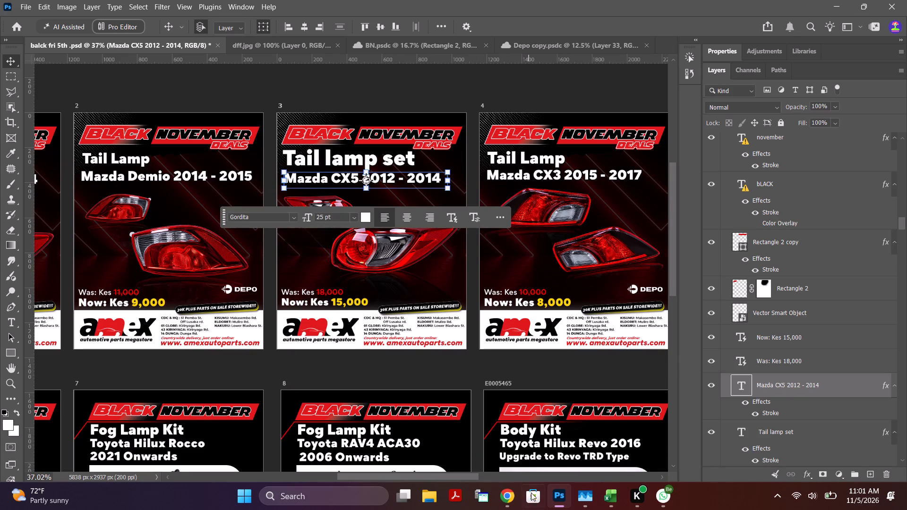
# Switch to Chrome and copy "Toyota Land Cruiser Prado FJ120" from the product page title.
pyautogui.click(513, 496)
pyautogui.click(465, 447)
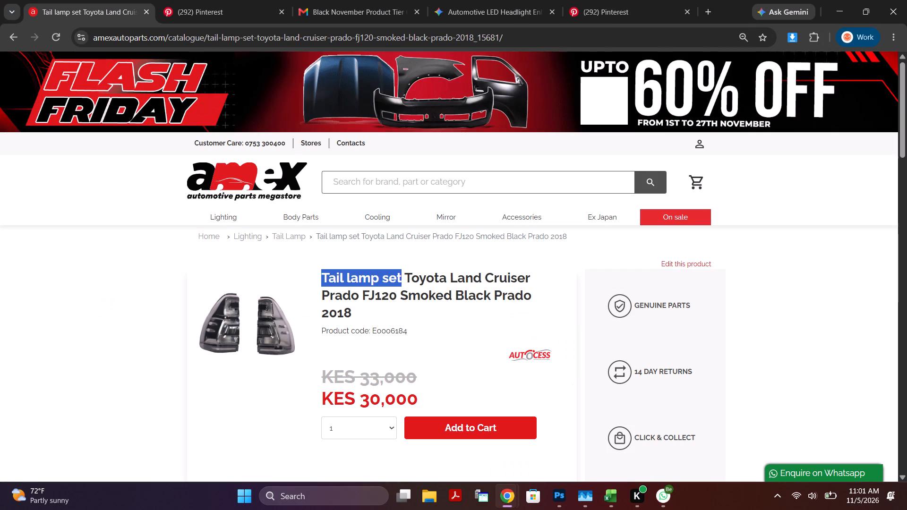
pyautogui.click(408, 278)
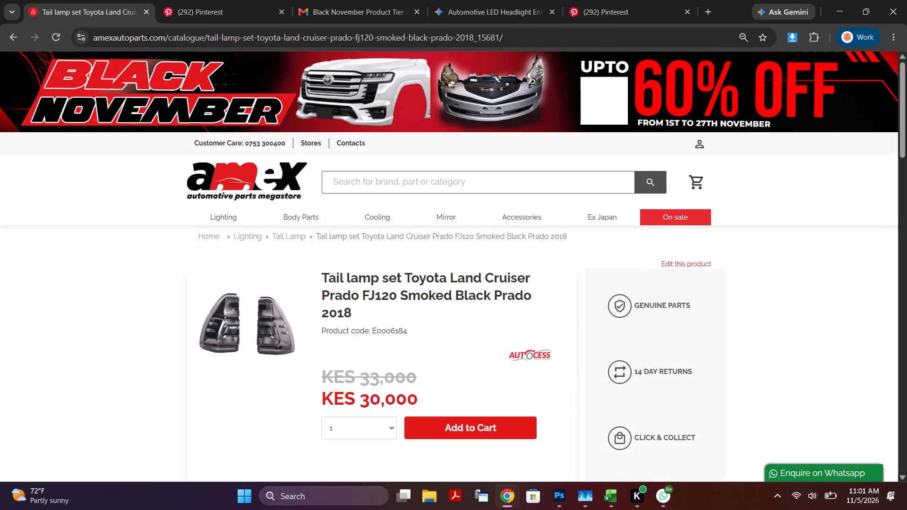
pyautogui.moveTo(407, 275); pyautogui.dragTo(410, 295)
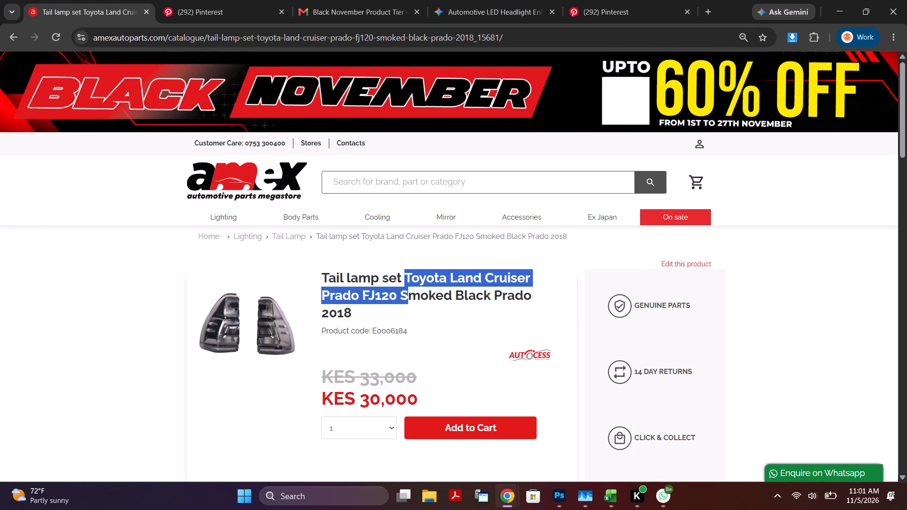
pyautogui.moveTo(410, 295); pyautogui.dragTo(397, 299)
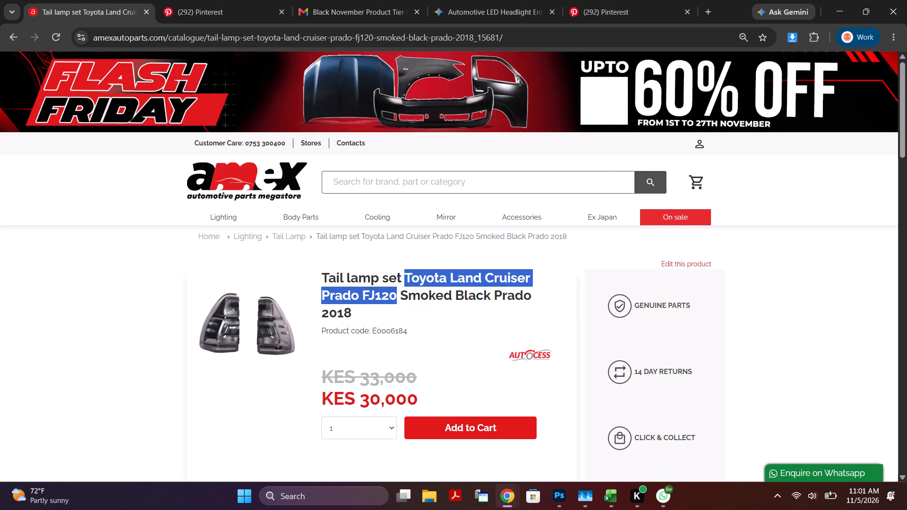
pyautogui.hotkey('ctrl', 'c')
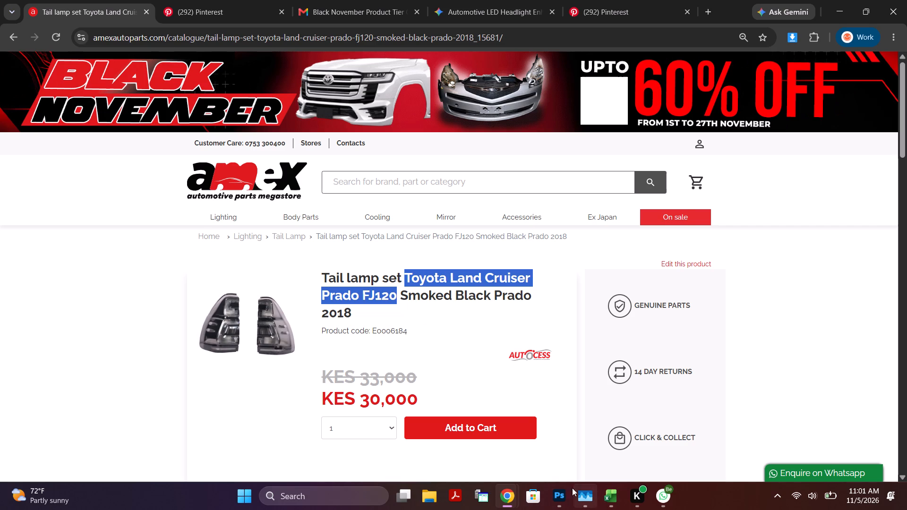
# Switch to Photoshop, replace artboard 3's Mazda CX5 line with the copied "Toyota Land Cruiser Prado FJ120", and widen its text box.
pyautogui.click(556, 497)
pyautogui.doubleClick(383, 178)
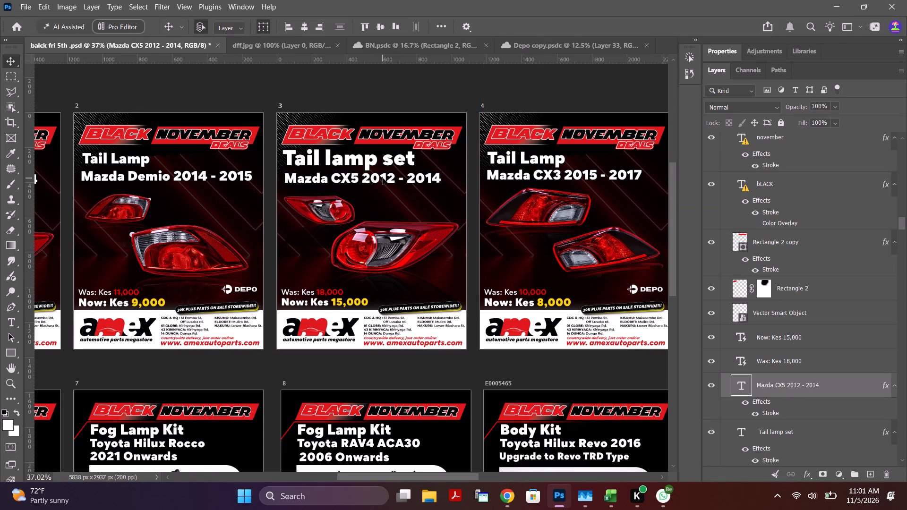
pyautogui.hotkey('ctrl', 'v')
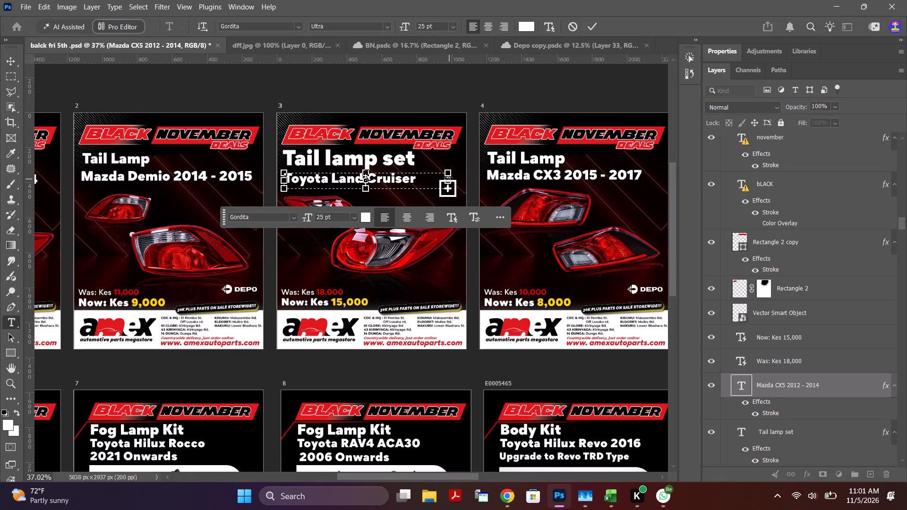
pyautogui.moveTo(448, 178); pyautogui.dragTo(513, 178)
pyautogui.moveTo(449, 181); pyautogui.dragTo(477, 180)
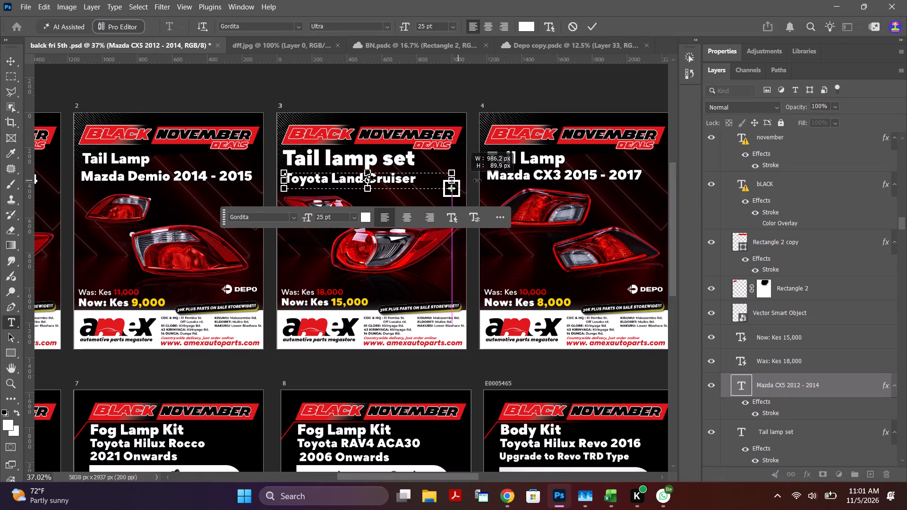
pyautogui.moveTo(477, 180); pyautogui.dragTo(547, 176)
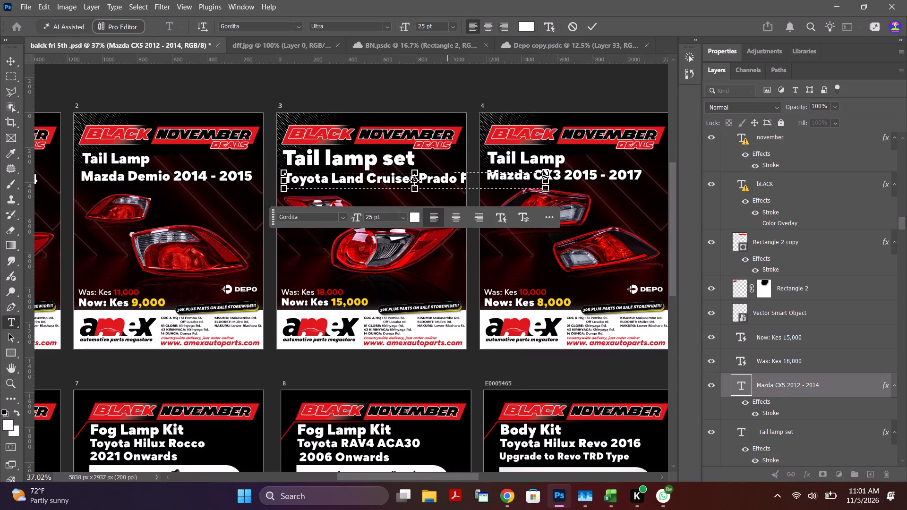
# Reduce the font size of artboard 3's Toyota Land Cruiser Prado FJ120 text to 20 pt.
pyautogui.click(440, 176)
pyautogui.moveTo(532, 179); pyautogui.dragTo(465, 184)
pyautogui.moveTo(465, 184); pyautogui.dragTo(191, 192)
pyautogui.click(300, 182)
pyautogui.click(290, 180)
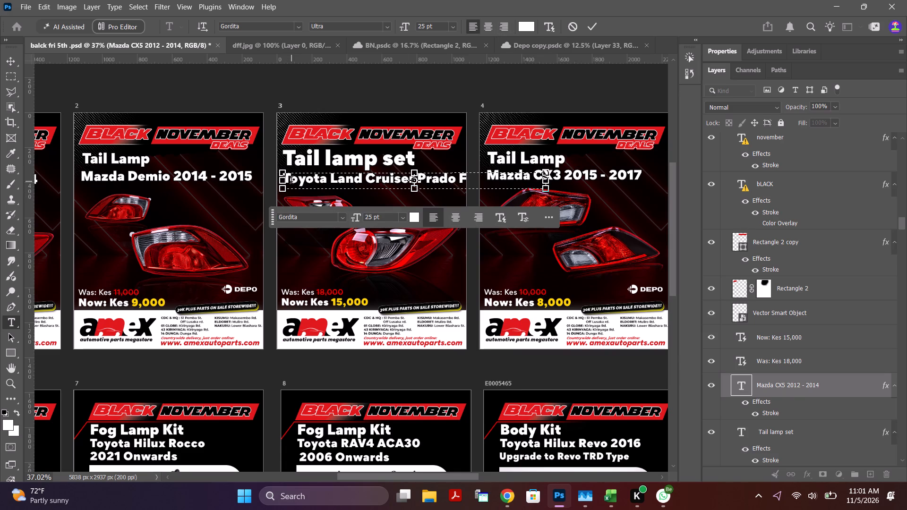
pyautogui.click(287, 178)
pyautogui.click(288, 178)
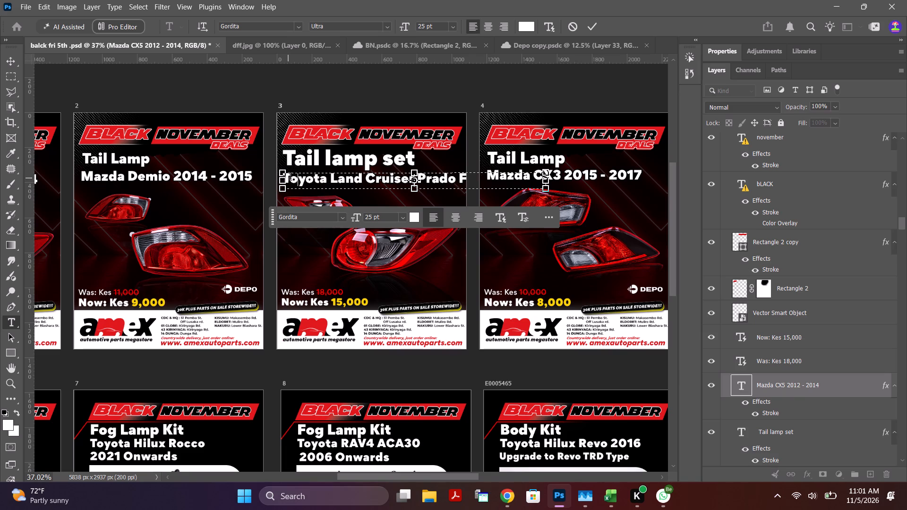
pyautogui.click(292, 179)
pyautogui.press('Left')
pyautogui.moveTo(289, 178); pyautogui.dragTo(516, 178)
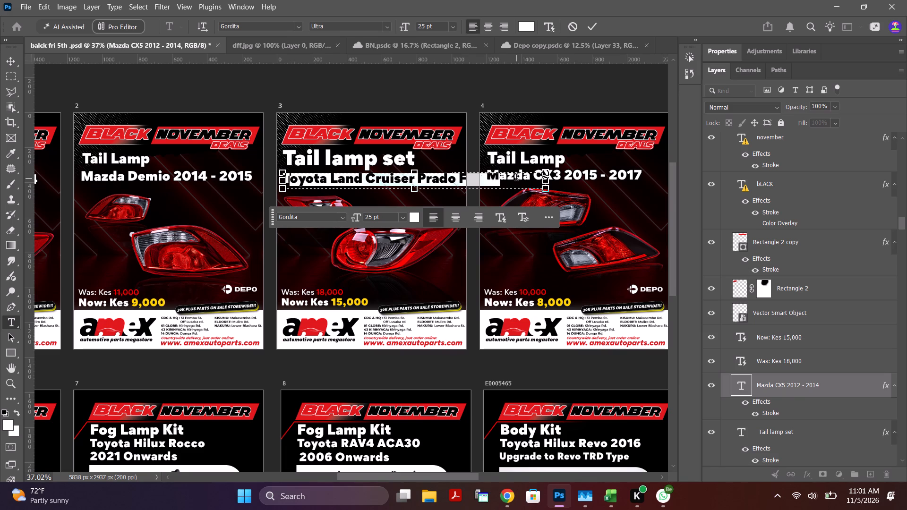
pyautogui.moveTo(516, 178); pyautogui.dragTo(581, 184)
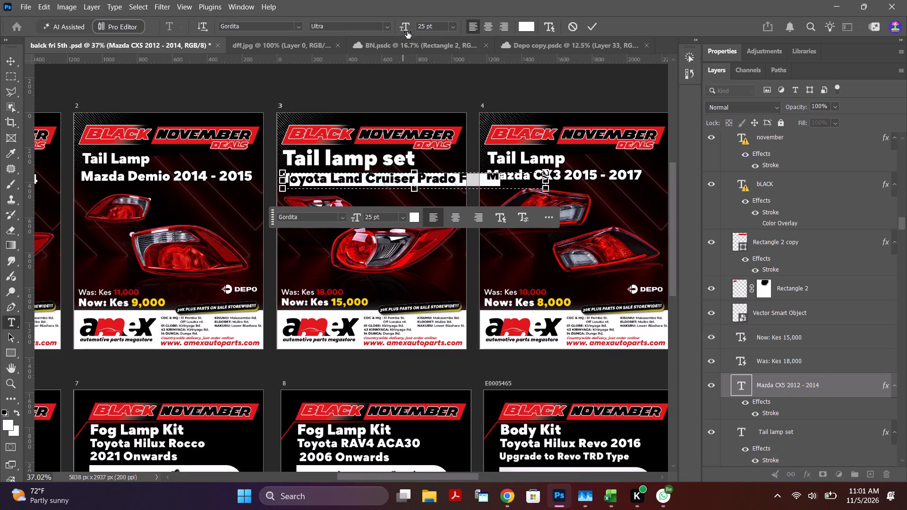
pyautogui.click(405, 26)
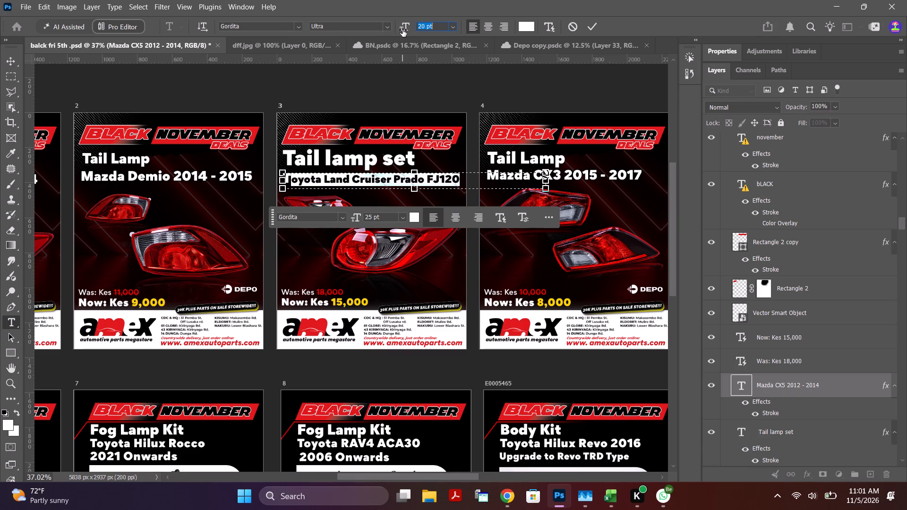
pyautogui.click(585, 25)
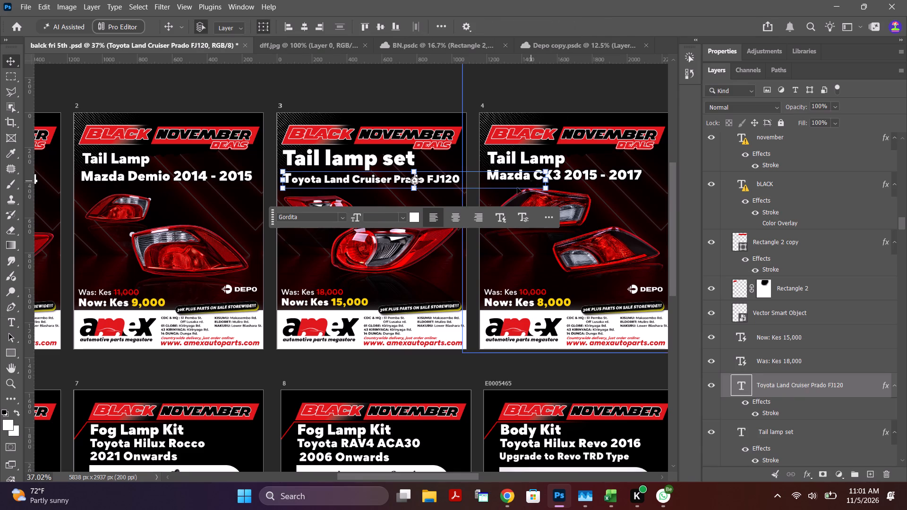
pyautogui.moveTo(483, 69); pyautogui.dragTo(489, 75)
# Duplicate the Toyota Land Cruiser Prado FJ120 line directly below the original on artboard 3.
pyautogui.click(381, 180)
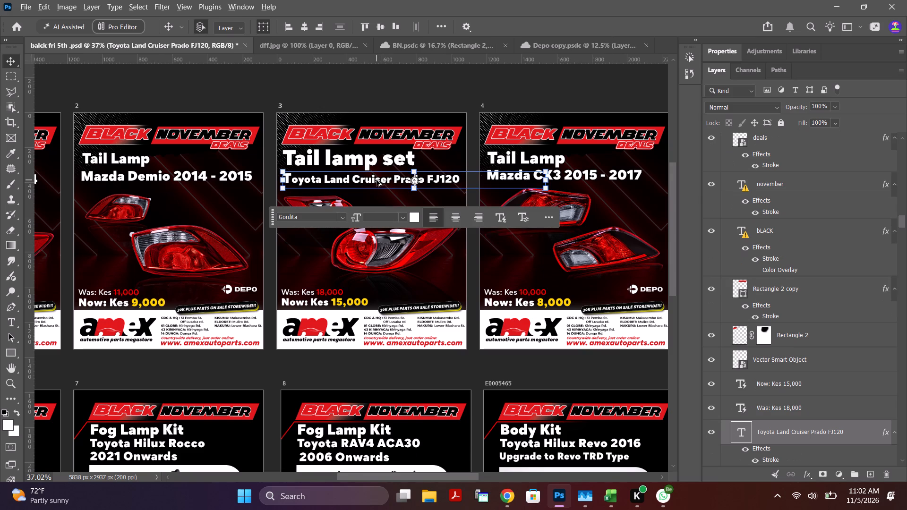
pyautogui.keyDown('alt'); pyautogui.moveTo(377, 178); pyautogui.dragTo(376, 194); pyautogui.keyUp('alt')
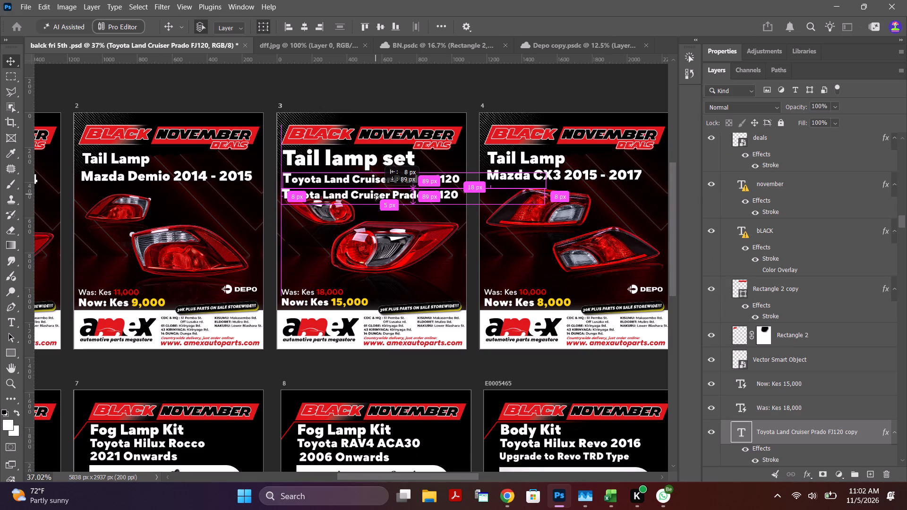
pyautogui.keyDown('alt'); pyautogui.moveTo(376, 194); pyautogui.dragTo(376, 193); pyautogui.keyUp('alt')
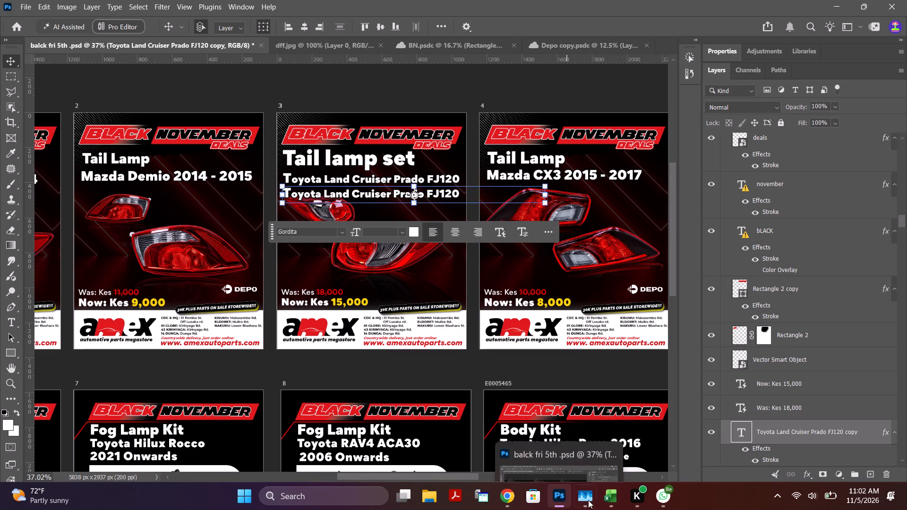
# Switch to Chrome and copy "Smoked Black Prado 2018" from the product page title.
pyautogui.click(561, 498)
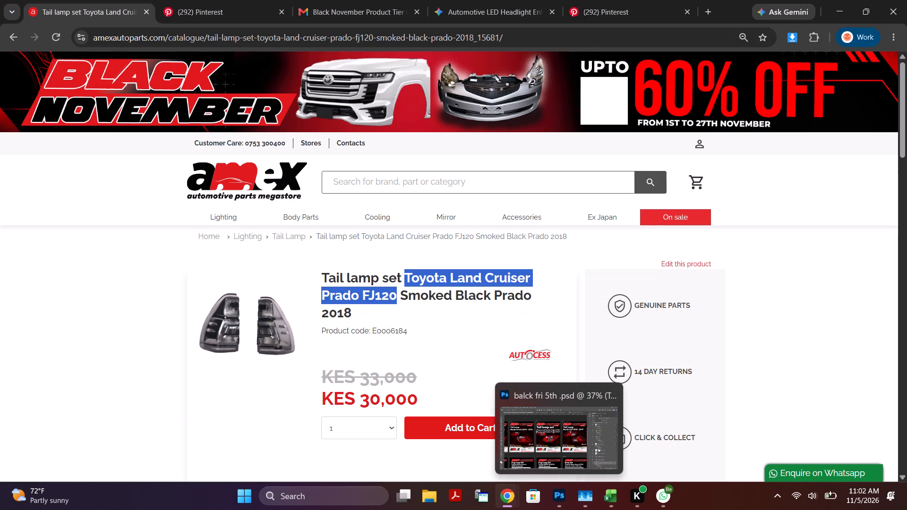
pyautogui.click(436, 295)
pyautogui.moveTo(400, 293); pyautogui.dragTo(536, 307)
pyautogui.hotkey('ctrl', 'c')
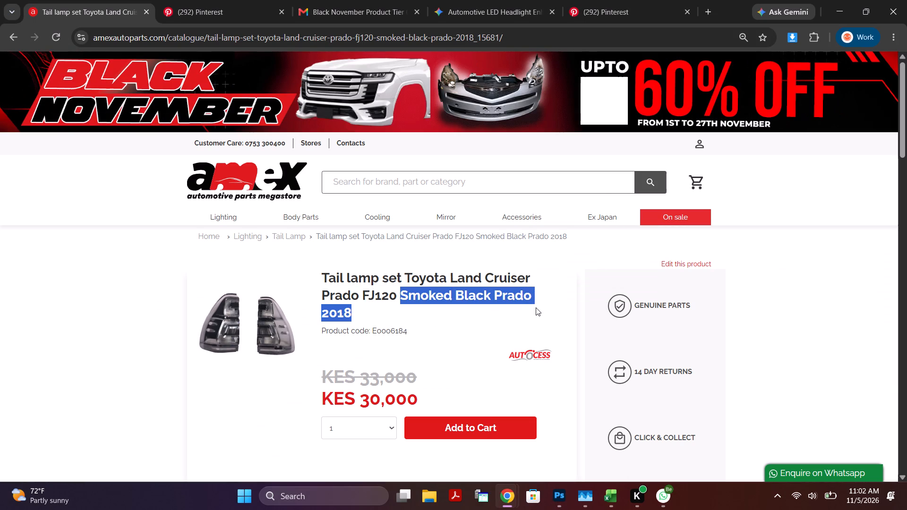
pyautogui.hotkey('ctrl', 'c')
# Switch to Photoshop and replace the duplicated Toyota line on artboard 3 with the copied "Smoked Black Prado 2018".
pyautogui.click(555, 498)
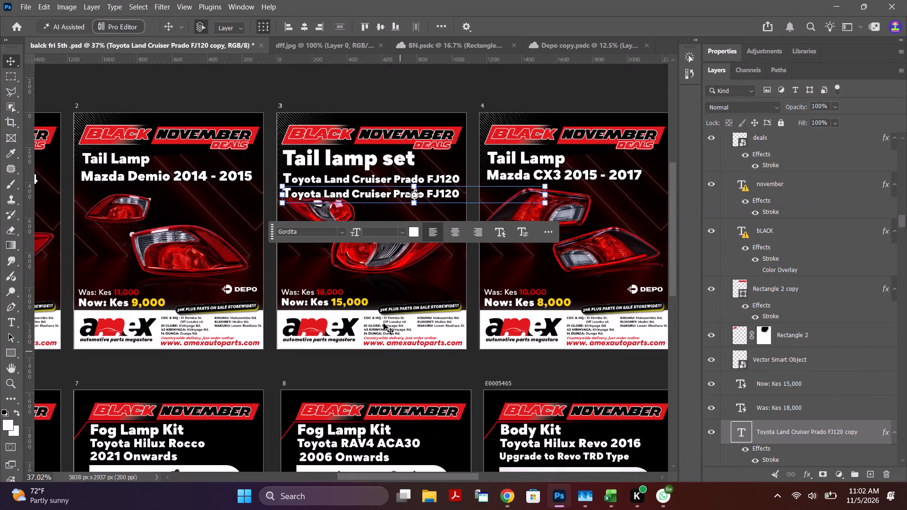
pyautogui.doubleClick(385, 195)
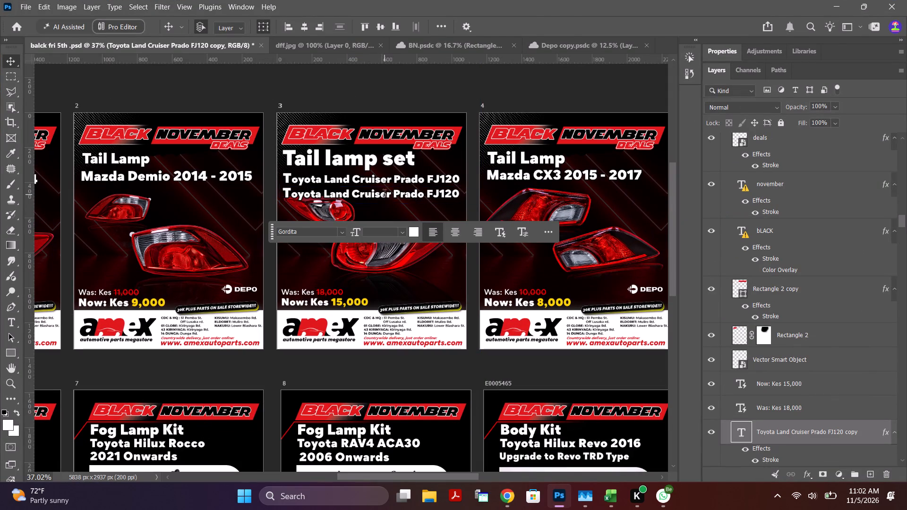
pyautogui.hotkey('ctrl', 'v')
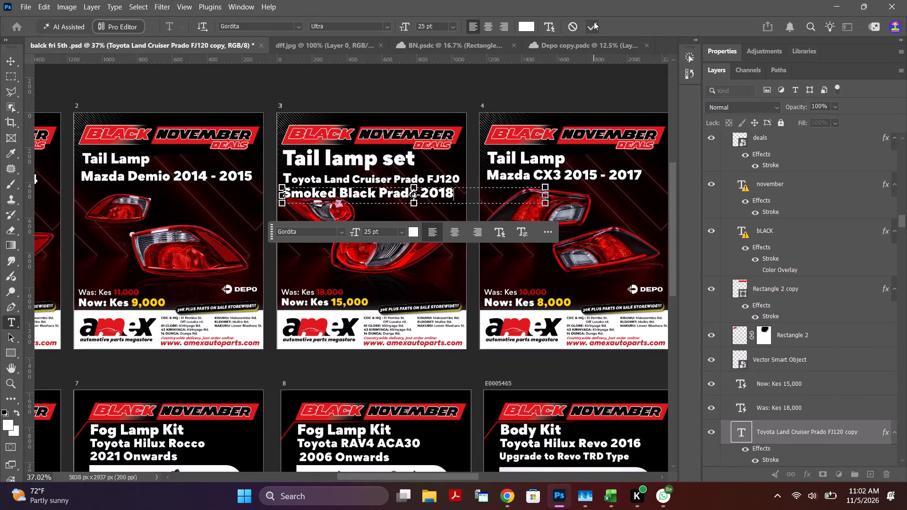
pyautogui.click(587, 24)
pyautogui.click(453, 76)
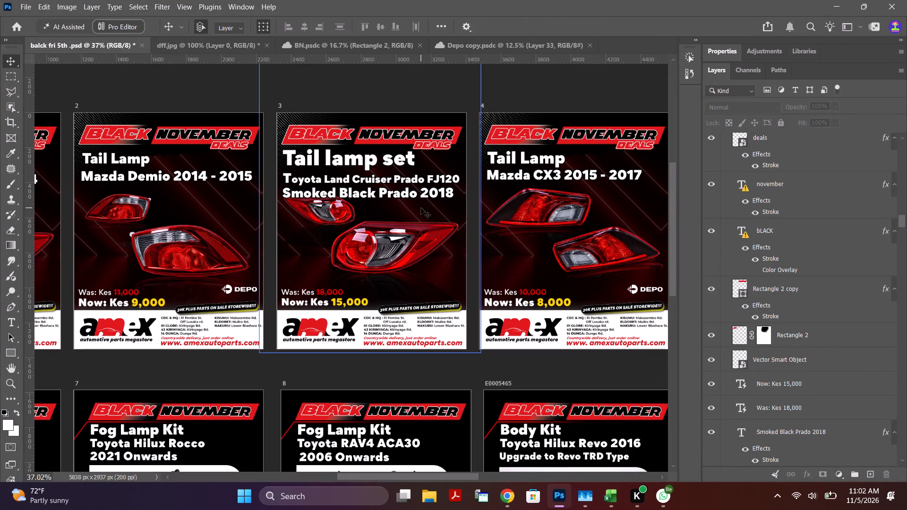
# Delete both Mazda tail lamp images and their reflections from artboard 3.
pyautogui.click(388, 254)
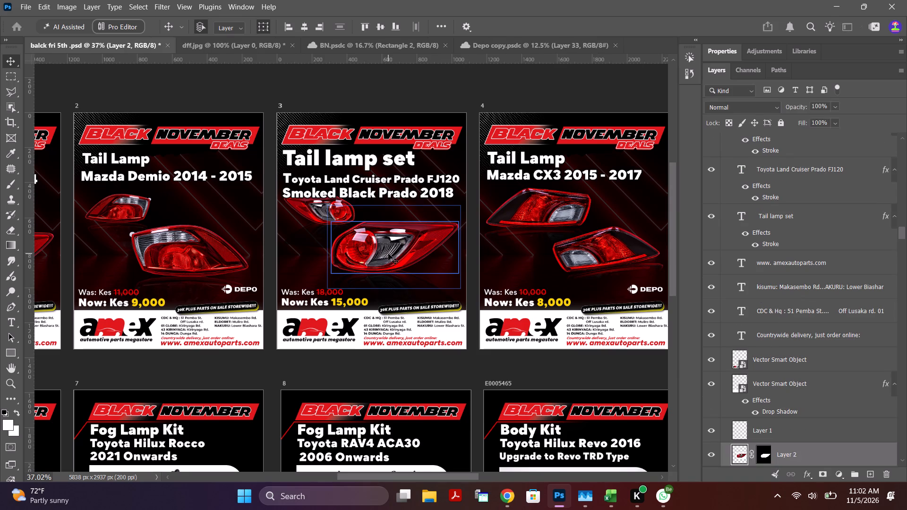
pyautogui.press('BackSpace')
pyautogui.click(320, 216)
pyautogui.press('BackSpace')
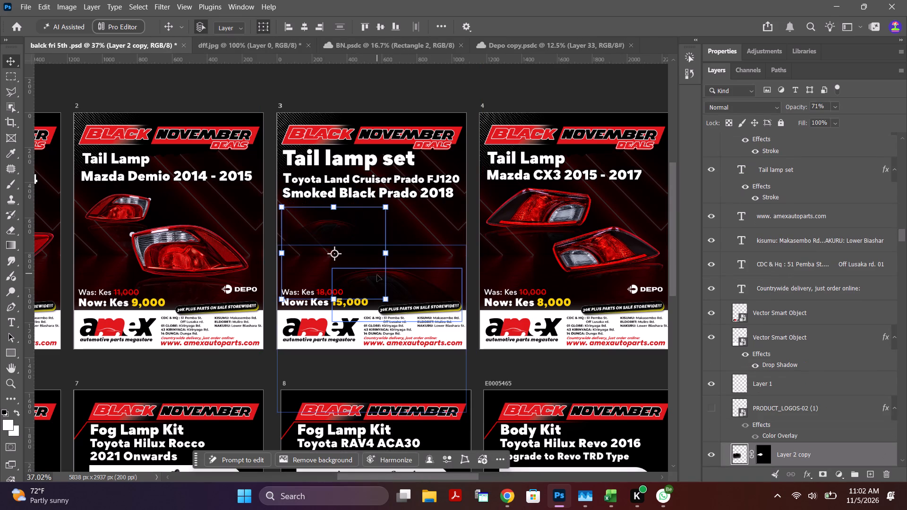
pyautogui.click(386, 277)
pyautogui.press('BackSpace')
pyautogui.click(332, 223)
pyautogui.press('BackSpace')
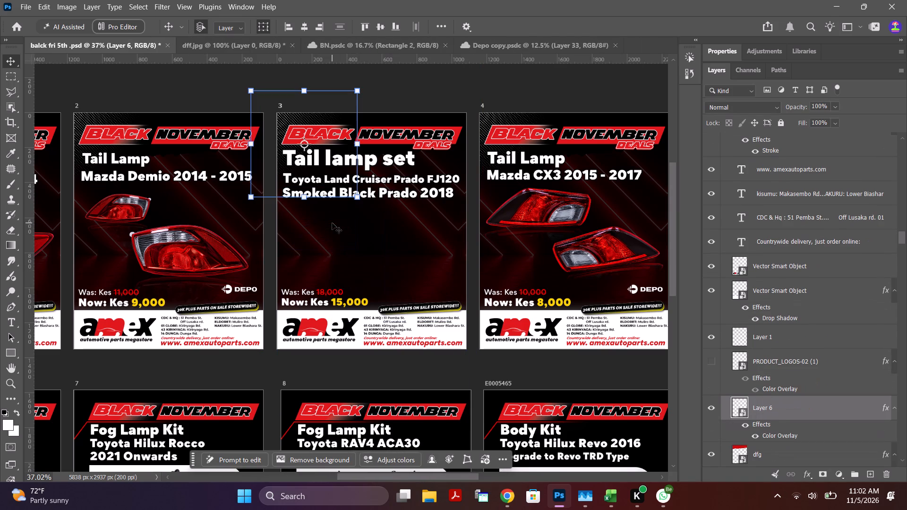
# Reduce the font size of artboard 3's "Tail lamp set" heading to 30 pt.
pyautogui.keyDown('alt'); pyautogui.scroll(4, 352, 204); pyautogui.keyUp('alt')
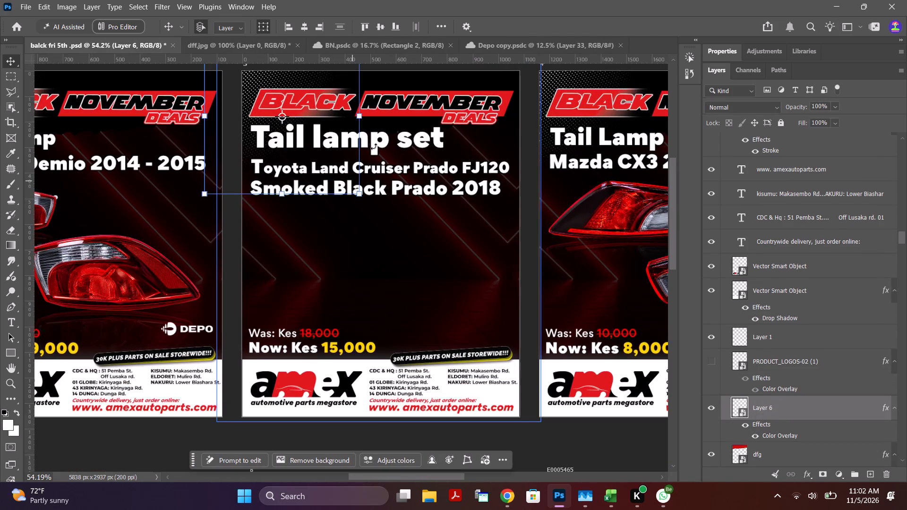
pyautogui.click(382, 139)
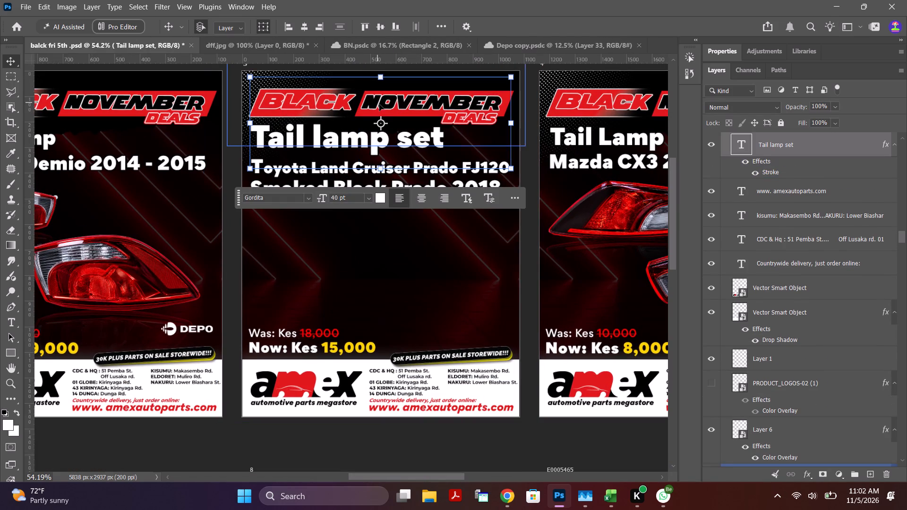
pyautogui.doubleClick(374, 133)
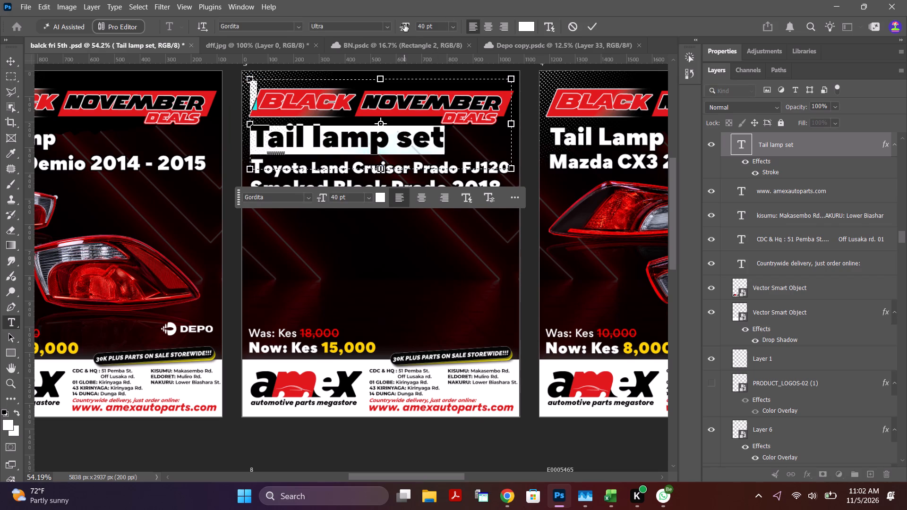
pyautogui.moveTo(403, 25); pyautogui.dragTo(399, 27)
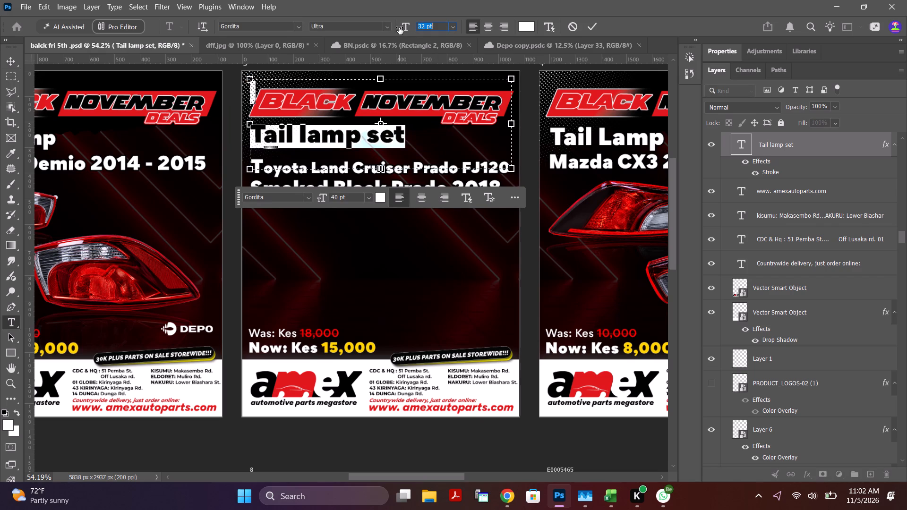
pyautogui.moveTo(399, 27); pyautogui.dragTo(398, 28)
pyautogui.click(408, 25)
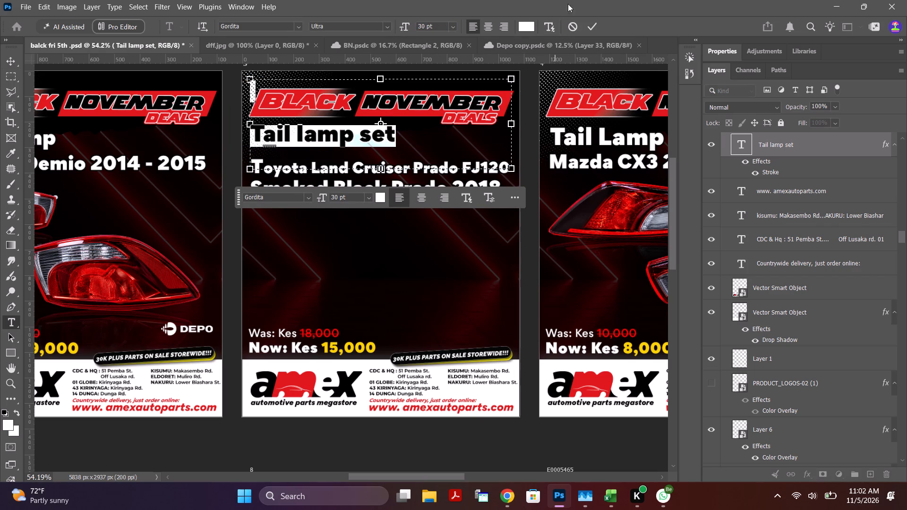
pyautogui.click(586, 25)
pyautogui.click(412, 239)
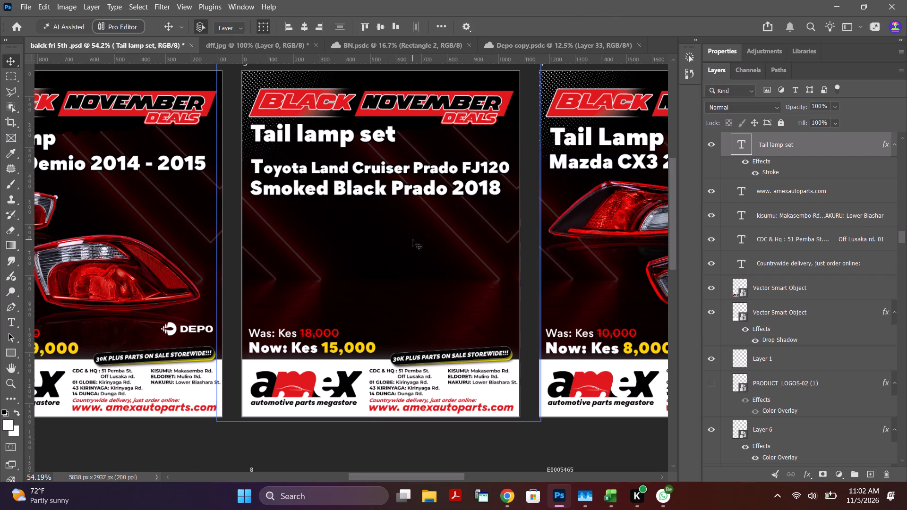
# Move the Toyota Land Cruiser Prado FJ120 line up so it sits closely beneath the heading on artboard 3.
pyautogui.click(386, 169)
pyautogui.moveTo(386, 169); pyautogui.dragTo(385, 147)
pyautogui.click(592, 24)
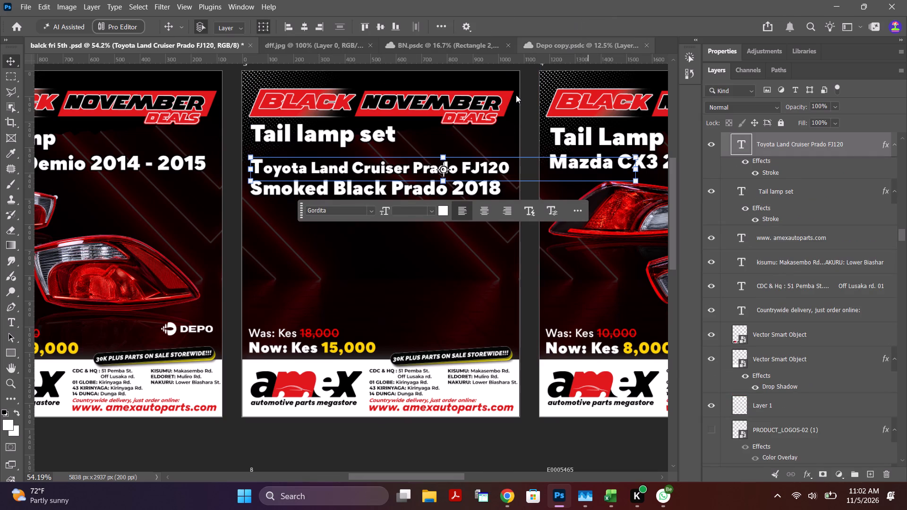
pyautogui.moveTo(376, 170); pyautogui.dragTo(376, 160)
pyautogui.click(533, 25)
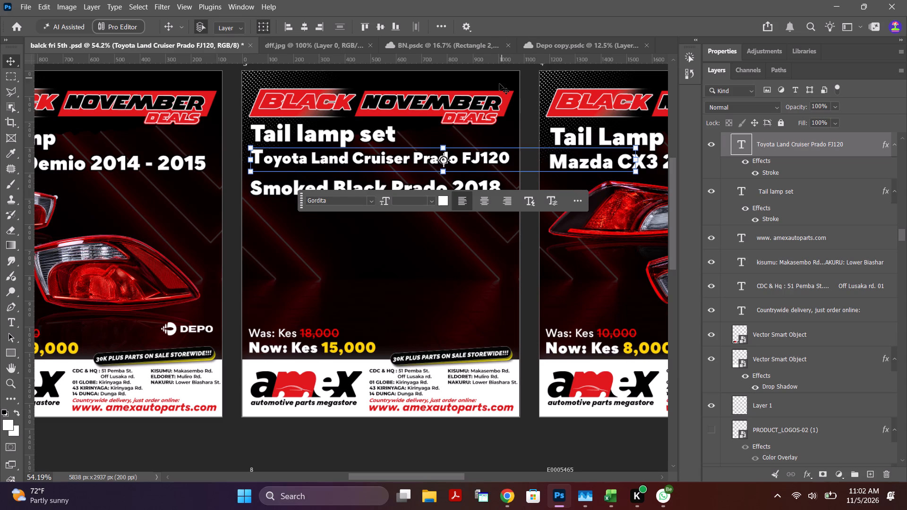
pyautogui.click(530, 91)
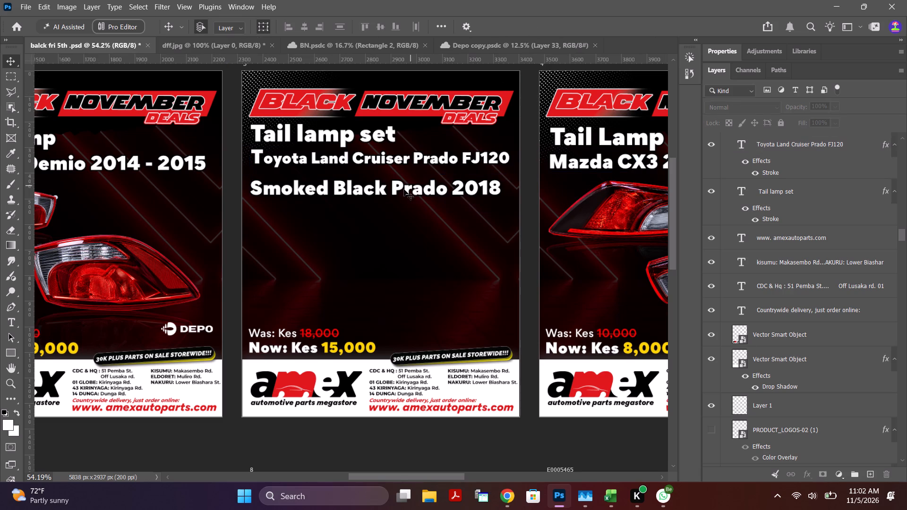
# Move the "Smoked Black Prado 2018" line up beneath the Toyota line on artboard 3 and set its font size to 19 pt.
pyautogui.moveTo(402, 190); pyautogui.dragTo(403, 178)
pyautogui.doubleClick(403, 178)
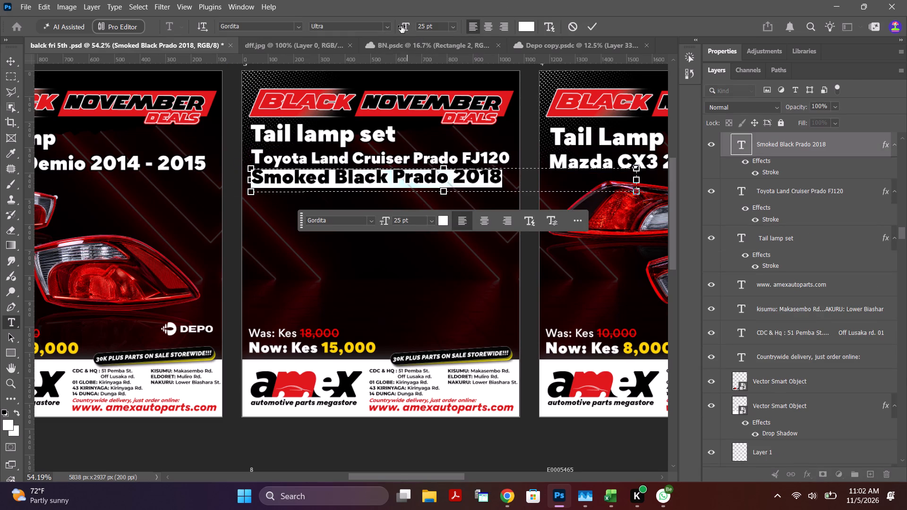
pyautogui.click(401, 26)
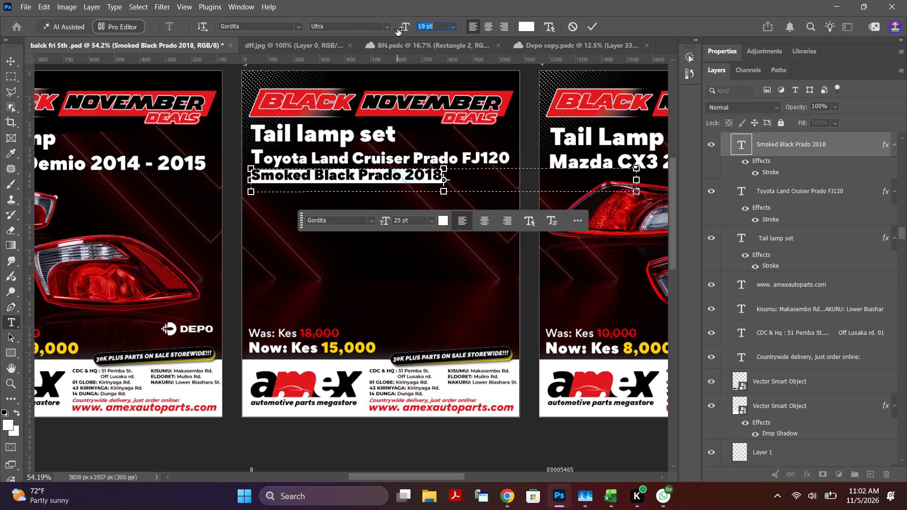
pyautogui.click(588, 23)
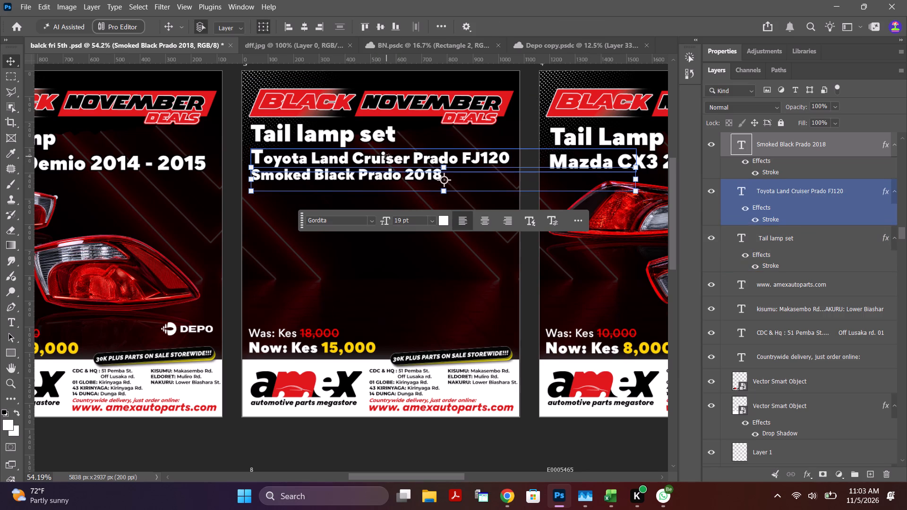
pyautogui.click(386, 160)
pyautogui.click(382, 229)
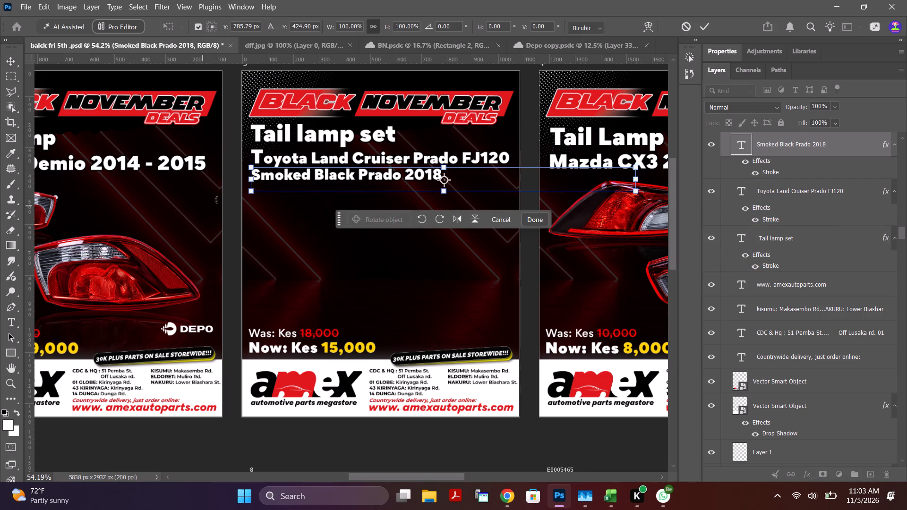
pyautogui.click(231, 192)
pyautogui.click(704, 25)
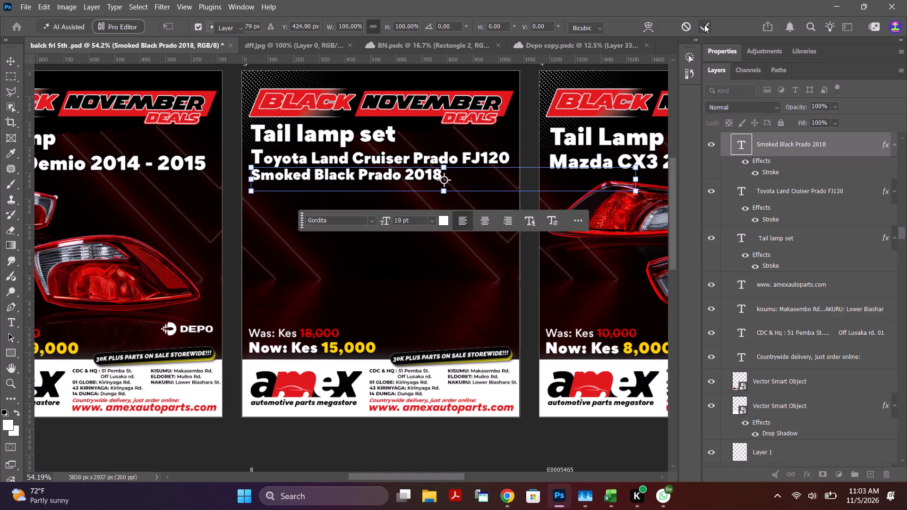
# Nudge the Toyota Land Cruiser Prado FJ120 line slightly up and left, and the smoked black line slightly left, to tighten the title block.
pyautogui.click(235, 164)
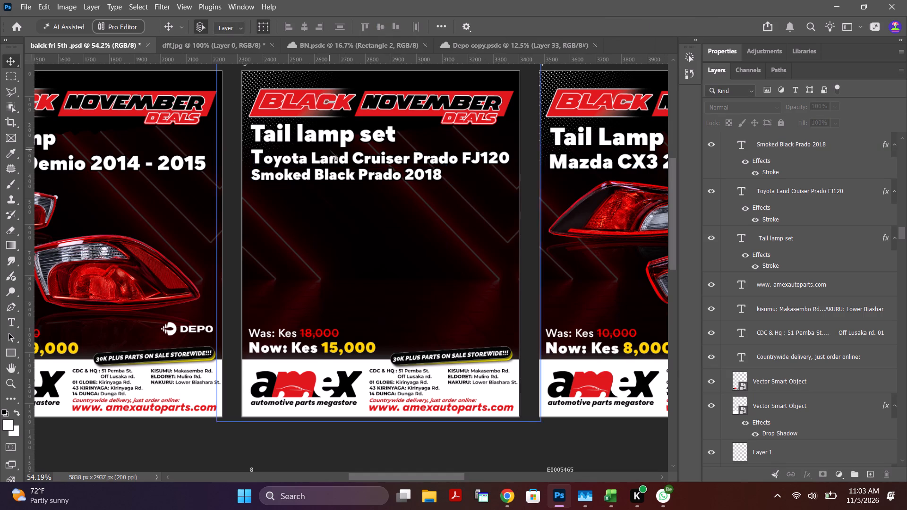
pyautogui.click(330, 159)
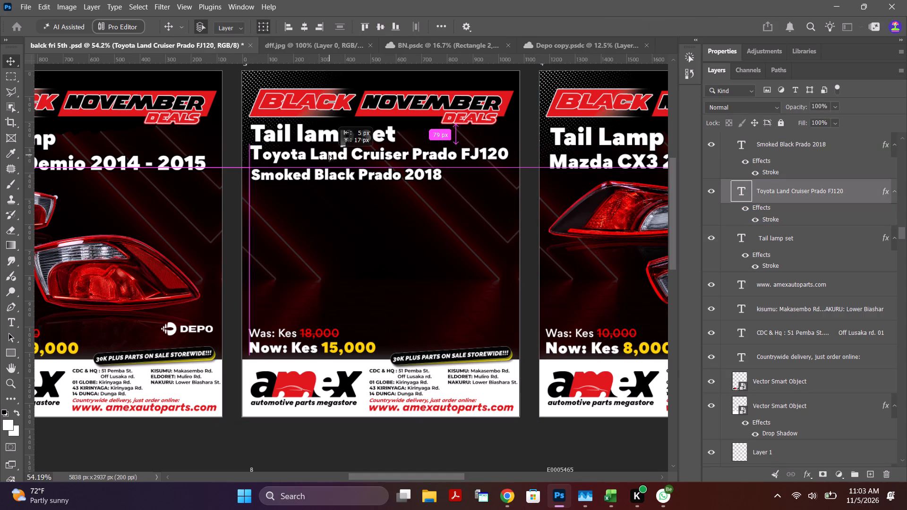
pyautogui.click(226, 167)
pyautogui.click(299, 177)
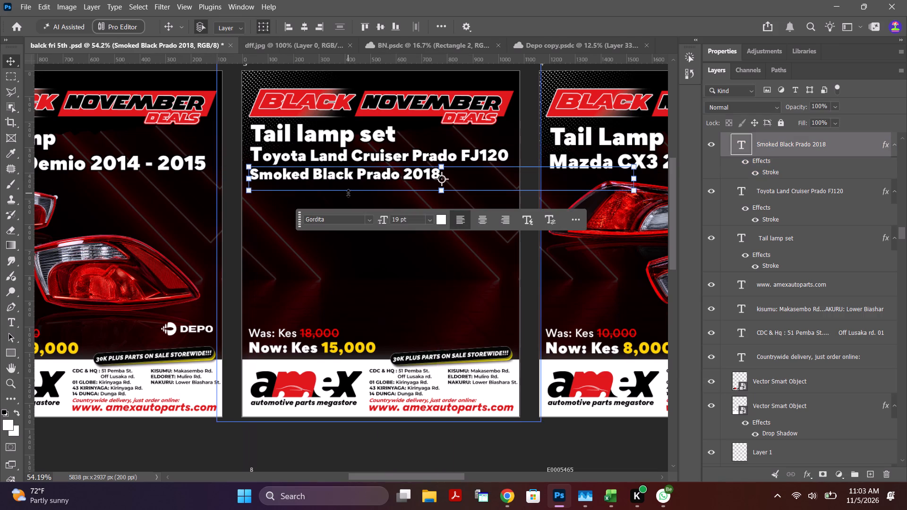
# Copy the struck-through price 33,000 from the Amex product page in Chrome and replace artboard 3's "Was" price in Photoshop with it.
pyautogui.keyDown('alt'); pyautogui.scroll(-4, 348, 194); pyautogui.keyUp('alt')
pyautogui.keyDown('alt'); pyautogui.scroll(4, 314, 287); pyautogui.keyUp('alt')
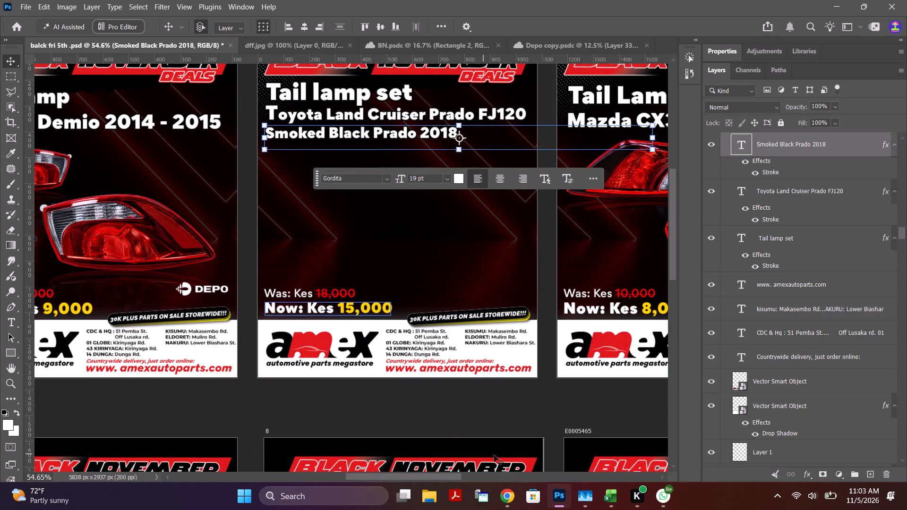
pyautogui.click(513, 506)
pyautogui.click(472, 446)
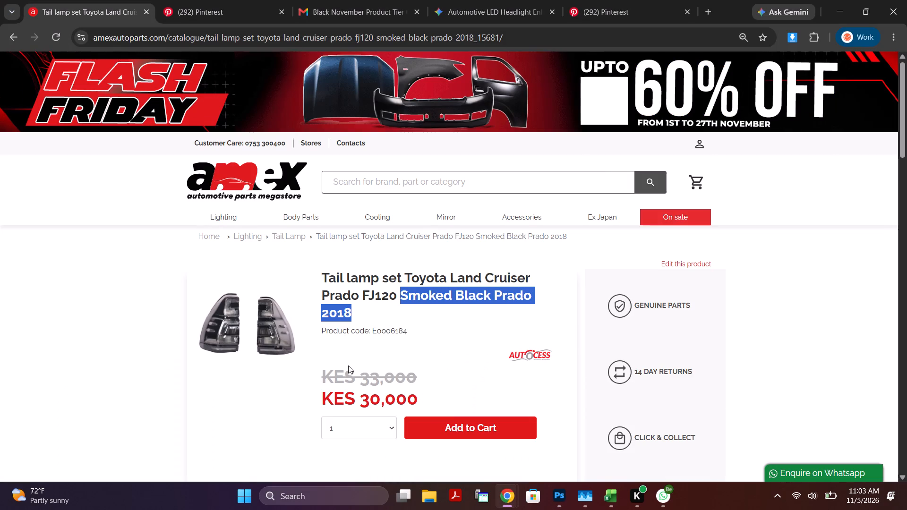
pyautogui.moveTo(359, 377); pyautogui.dragTo(442, 377)
pyautogui.hotkey('ctrl', 'c')
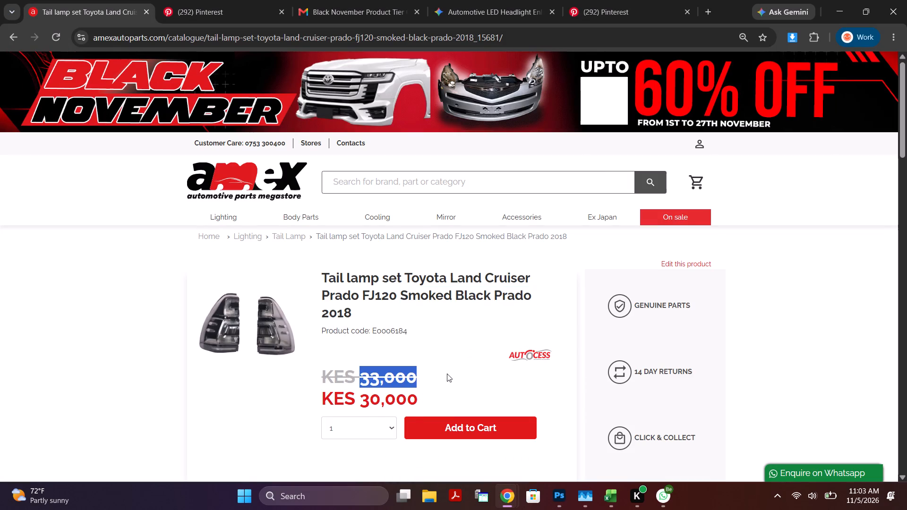
pyautogui.click(564, 496)
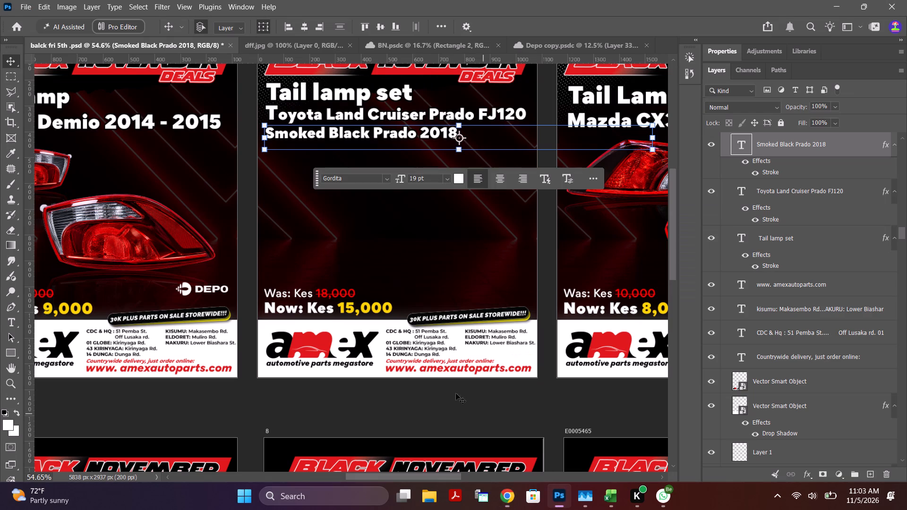
pyautogui.doubleClick(340, 295)
pyautogui.click(318, 295)
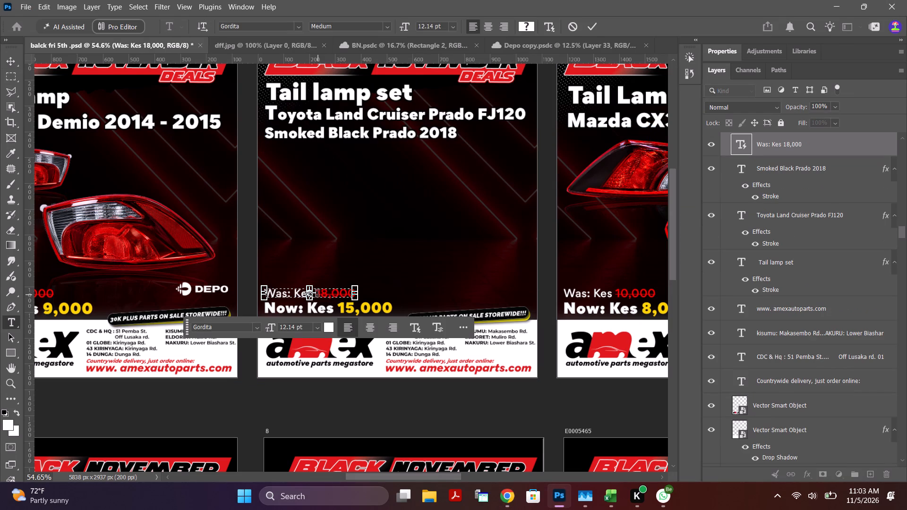
pyautogui.moveTo(318, 295); pyautogui.dragTo(374, 296)
pyautogui.hotkey('ctrl', 'v')
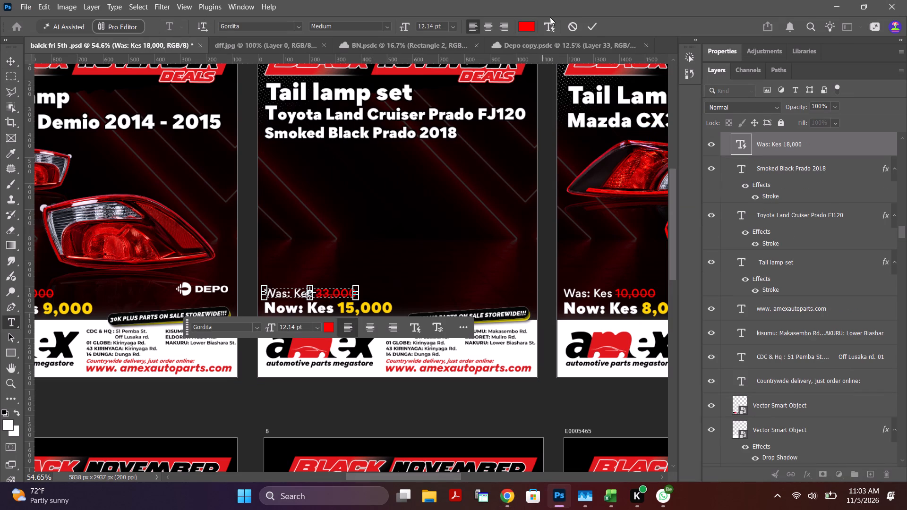
pyautogui.click(591, 25)
# Copy the sale price 30,000 from the product page in Chrome and return to Photoshop.
pyautogui.click(513, 496)
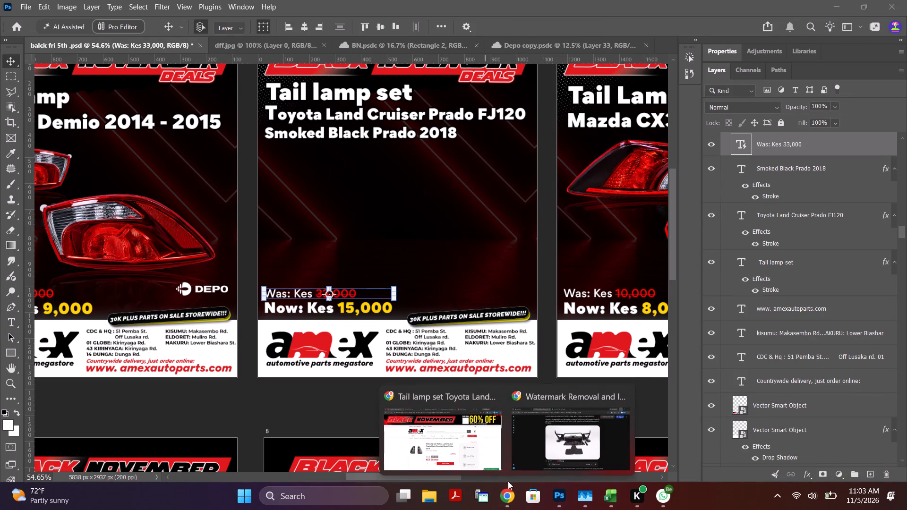
pyautogui.click(467, 451)
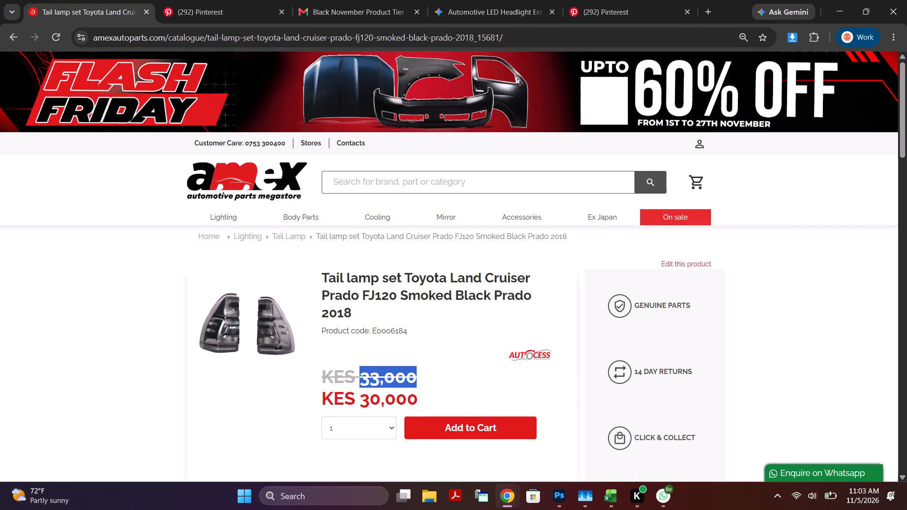
pyautogui.moveTo(362, 401); pyautogui.dragTo(427, 404)
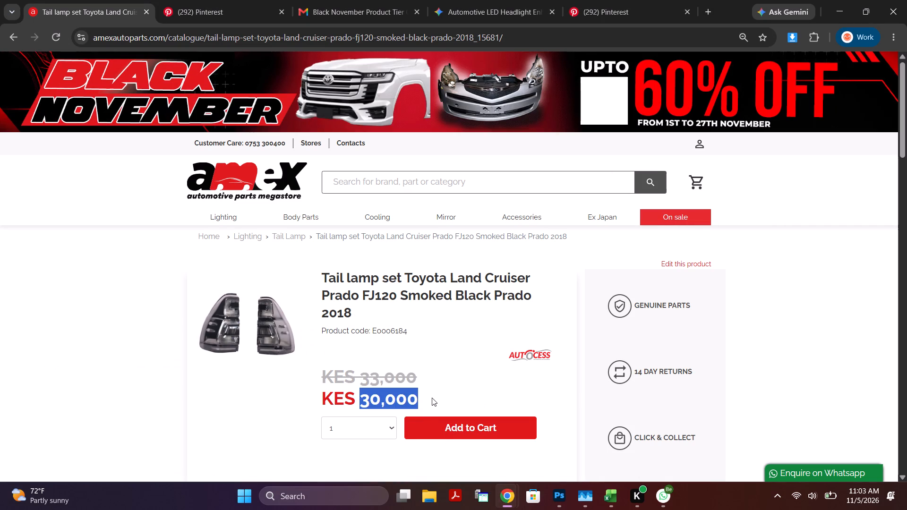
pyautogui.hotkey('ctrl', 'c')
pyautogui.click(565, 496)
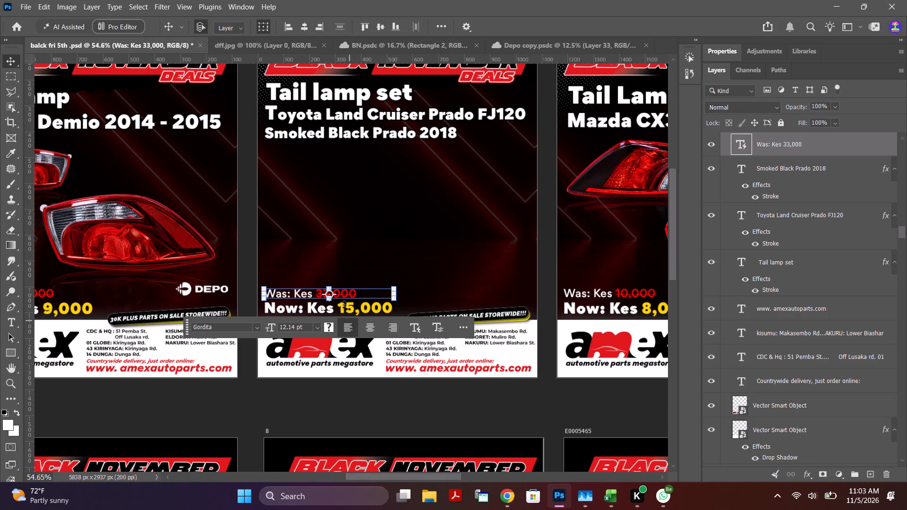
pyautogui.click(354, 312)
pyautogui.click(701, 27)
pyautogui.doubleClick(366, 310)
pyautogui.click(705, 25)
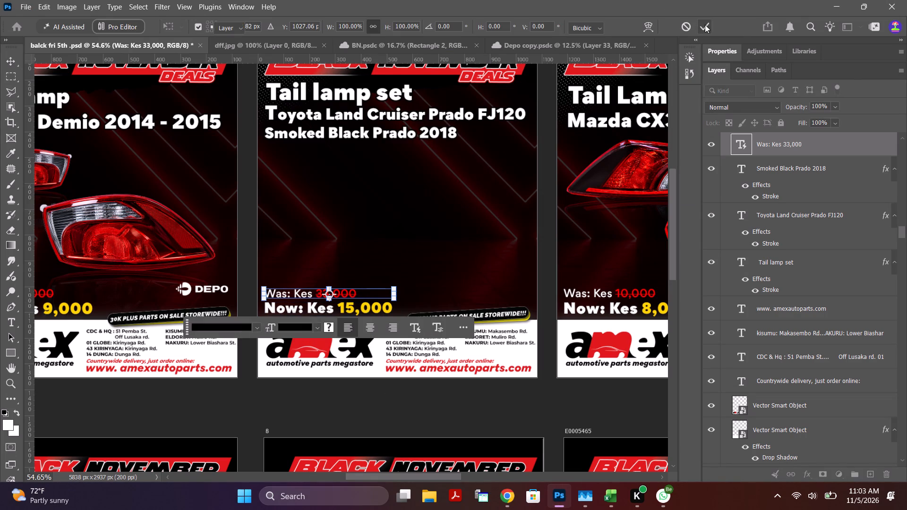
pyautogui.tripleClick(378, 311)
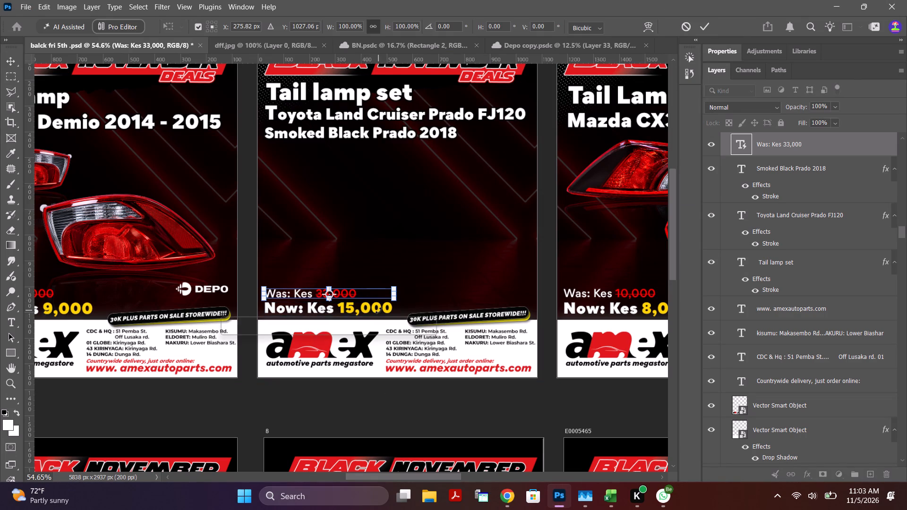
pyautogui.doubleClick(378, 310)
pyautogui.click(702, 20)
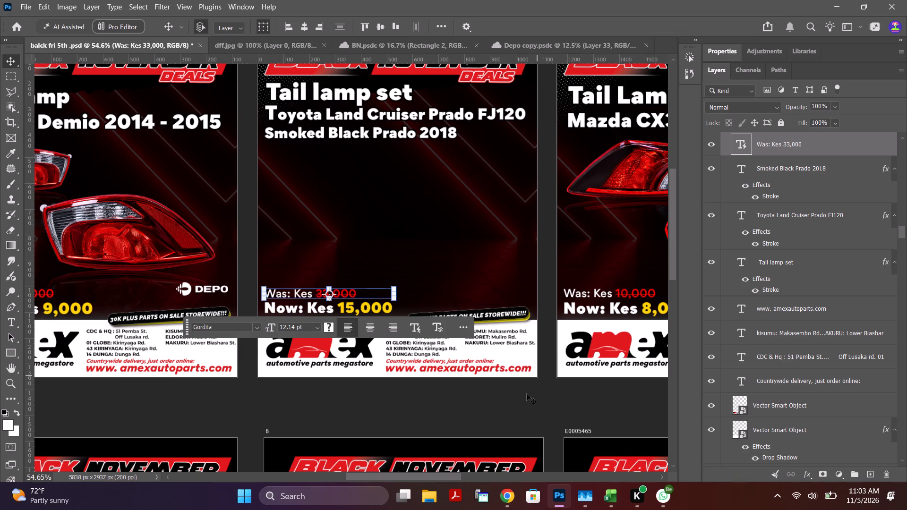
# Replace the yellow amount in artboard 3's "Now: Kes" line with the copied 30,000.
pyautogui.click(528, 408)
pyautogui.doubleClick(361, 307)
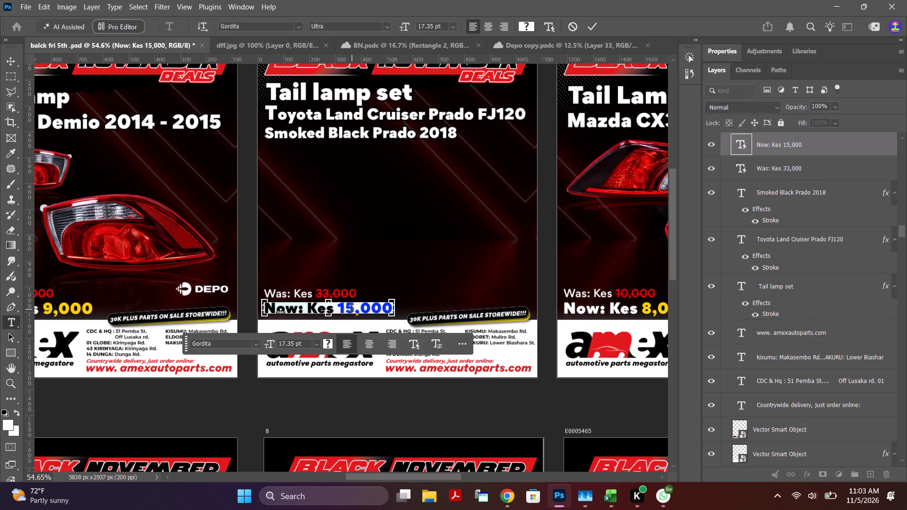
pyautogui.click(351, 309)
pyautogui.moveTo(338, 307); pyautogui.dragTo(416, 314)
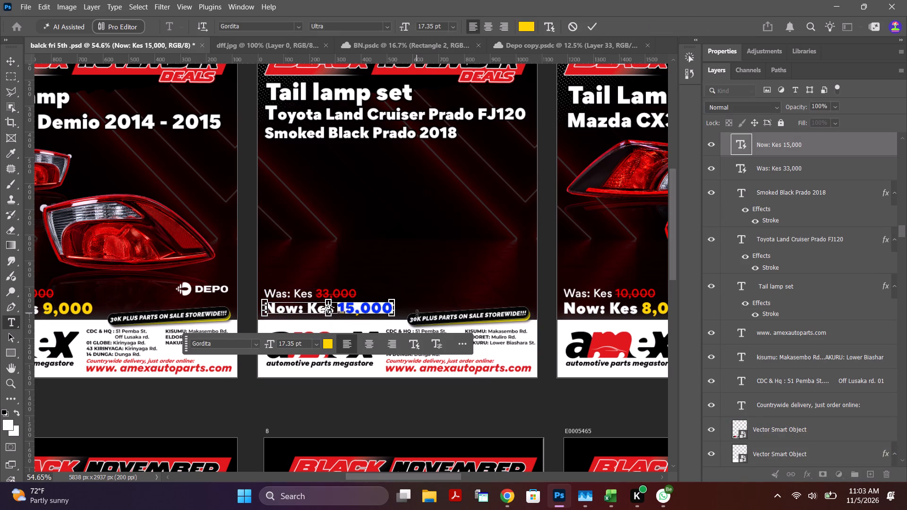
pyautogui.hotkey('ctrl', 'v')
pyautogui.click(593, 27)
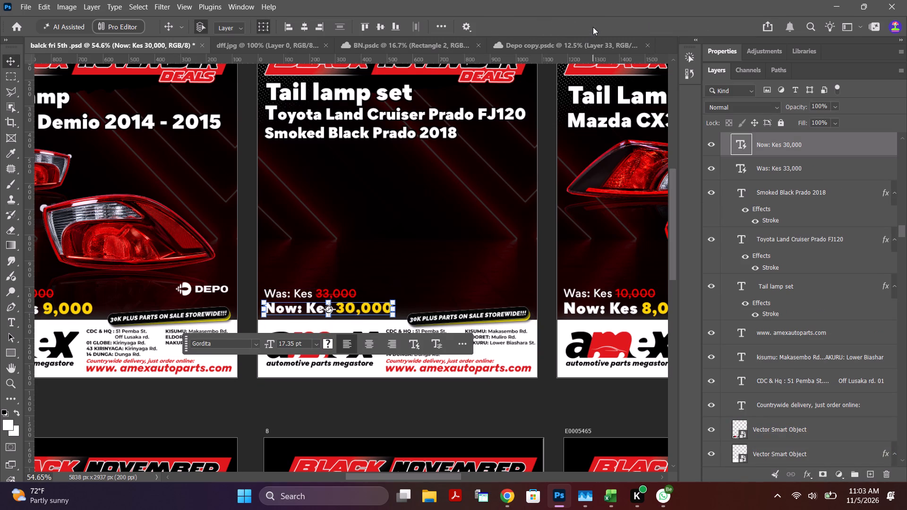
# Switch to the product page in Chrome and save the enlarged tail lamp photo as E0006184.jpg in Downloads.
pyautogui.click(500, 497)
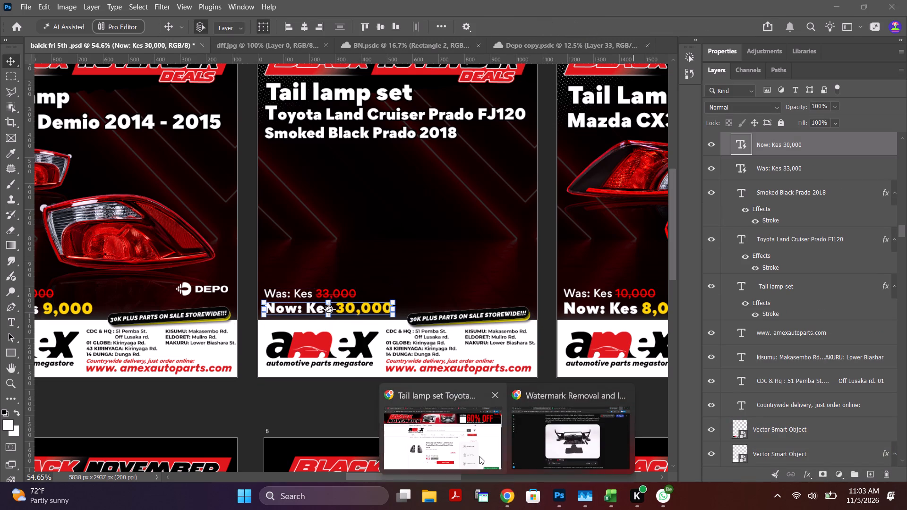
pyautogui.click(479, 456)
pyautogui.click(262, 325)
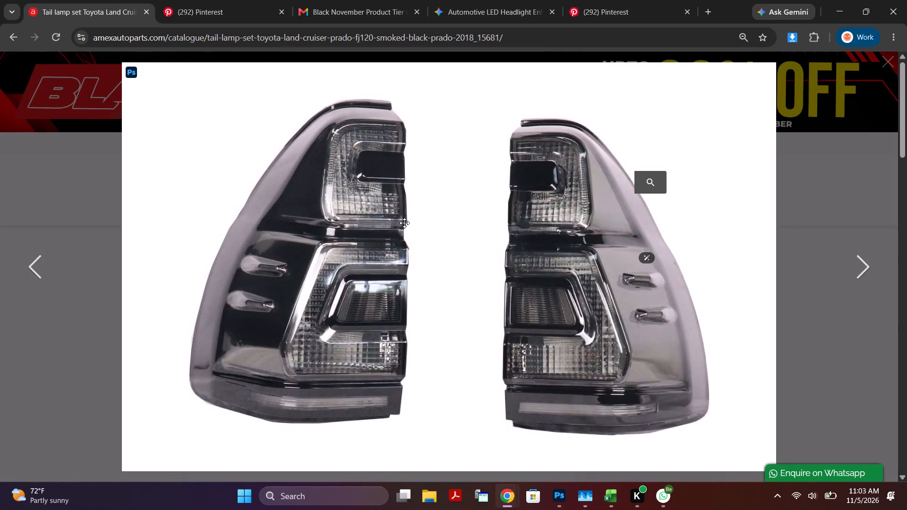
pyautogui.moveTo(376, 219); pyautogui.dragTo(365, 227, button='right')
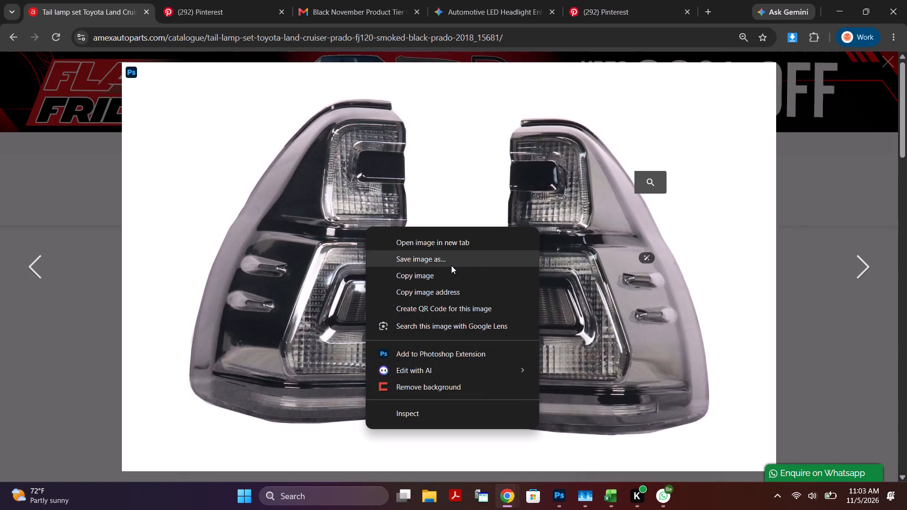
pyautogui.click(451, 264)
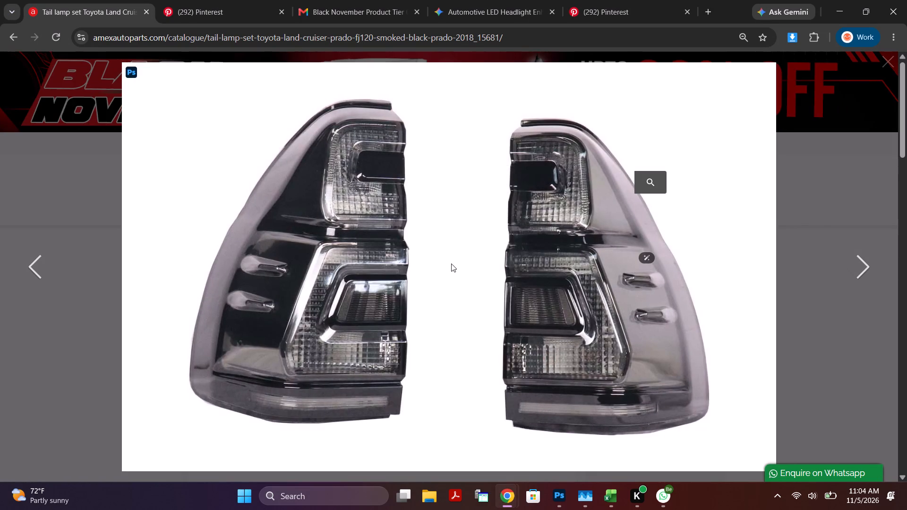
pyautogui.click(708, 461)
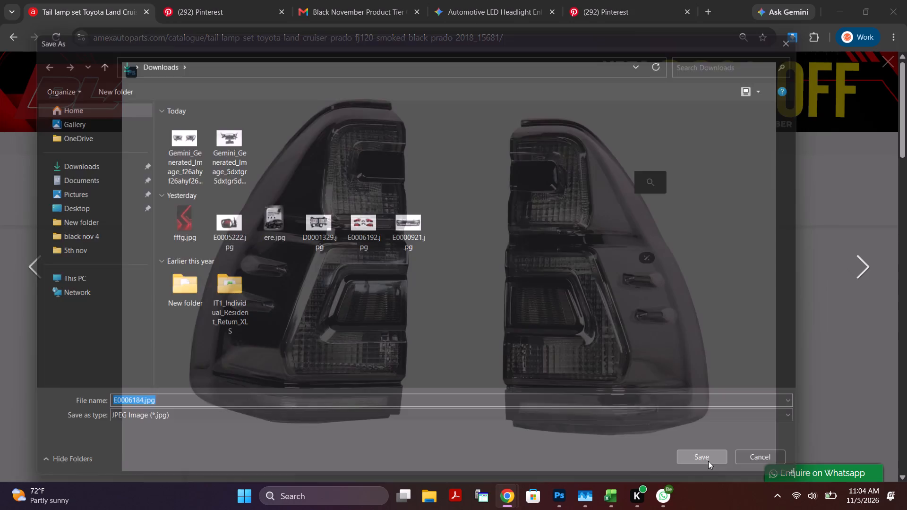
# Place E0006184.jpg from the Downloads folder onto artboard 3 in Photoshop, between the title and the prices.
pyautogui.click(791, 68)
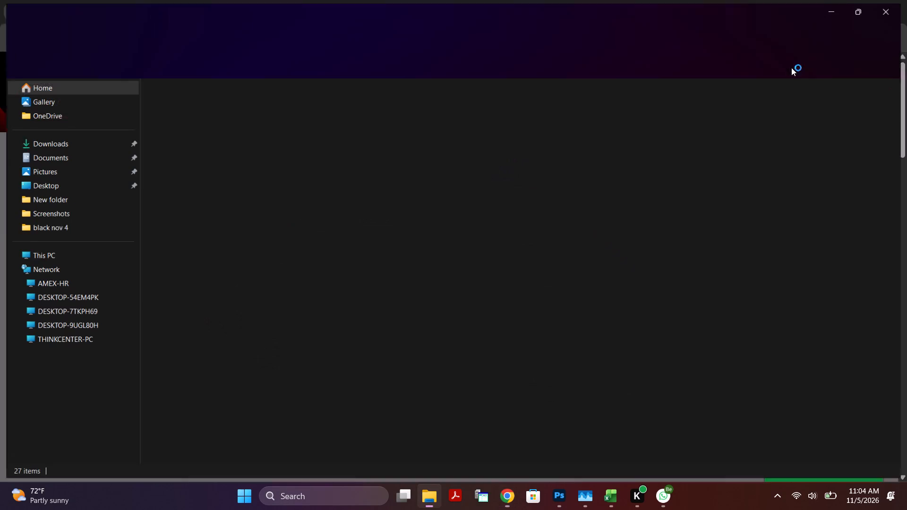
pyautogui.moveTo(176, 127); pyautogui.dragTo(548, 432)
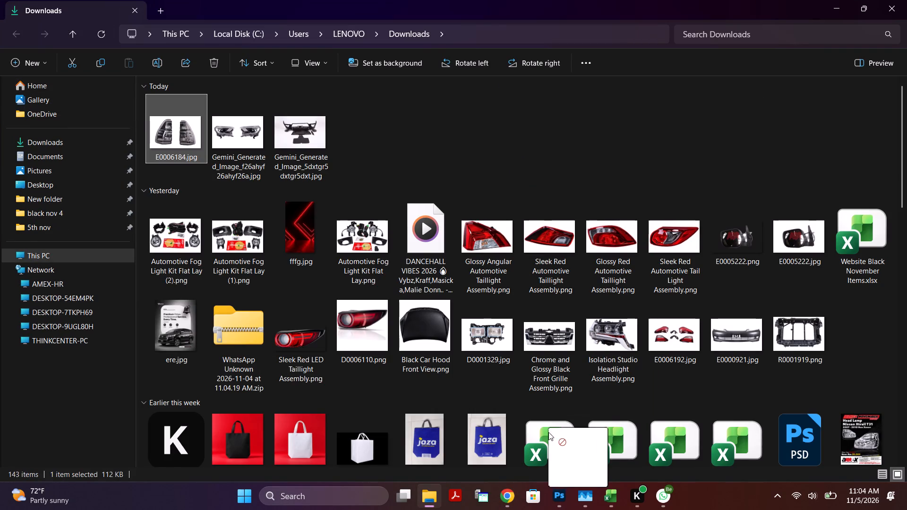
pyautogui.moveTo(548, 432); pyautogui.dragTo(389, 178)
pyautogui.click(714, 30)
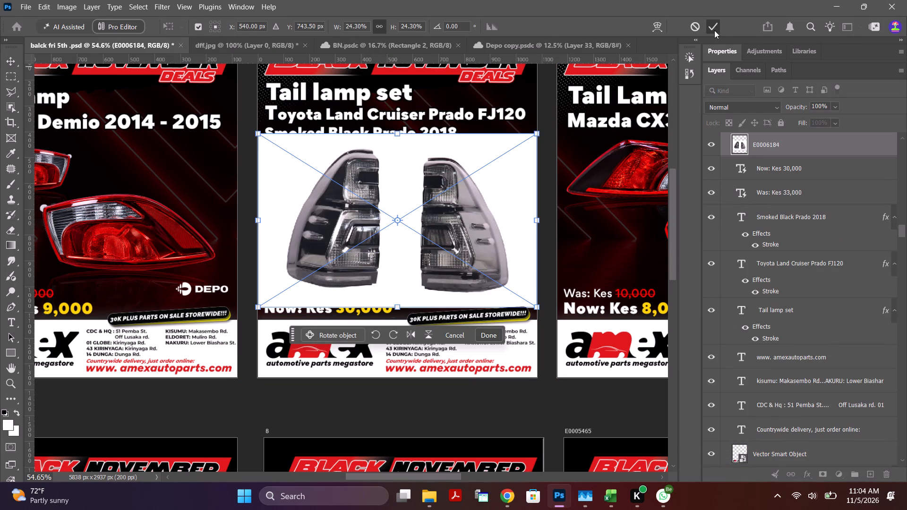
# Convert the placed E0006184 layer to a smart object and open its contents for editing.
pyautogui.rightClick(805, 139)
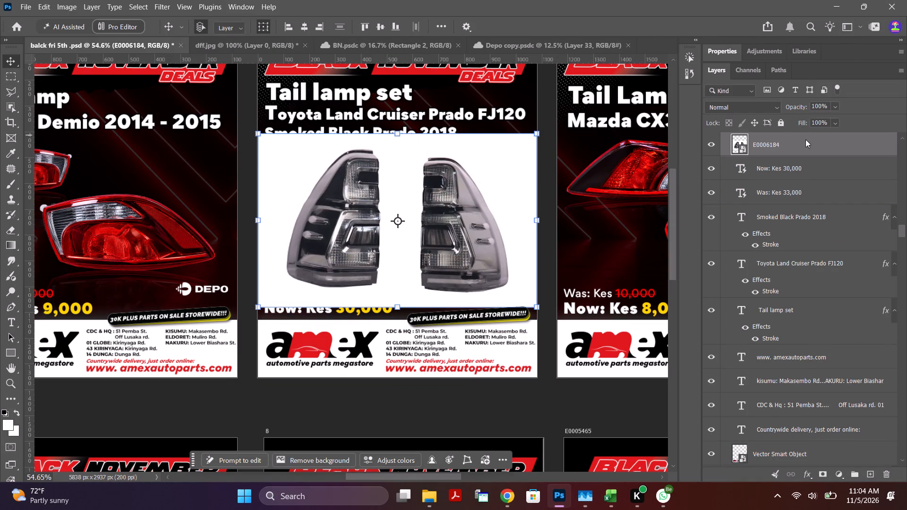
pyautogui.click(736, 304)
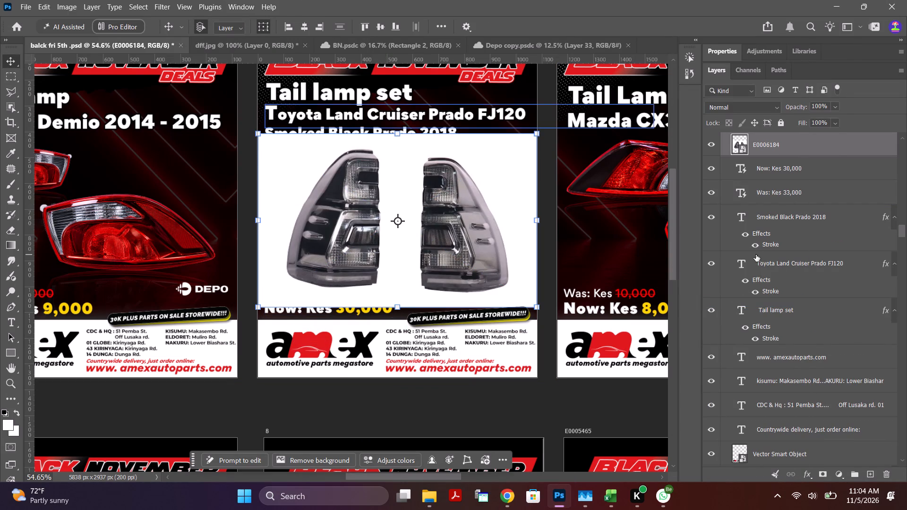
pyautogui.doubleClick(744, 148)
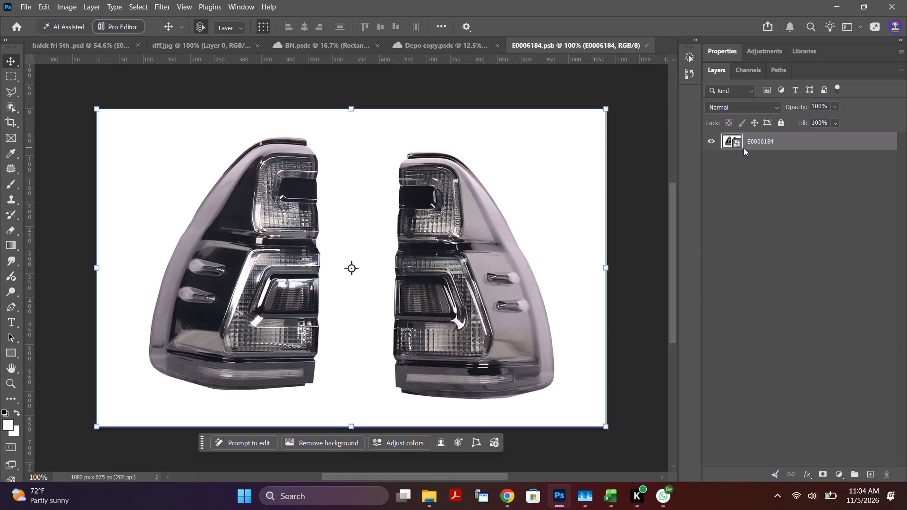
# Select both tail lamps in the E0006184 image using the Select subject action.
pyautogui.click(689, 55)
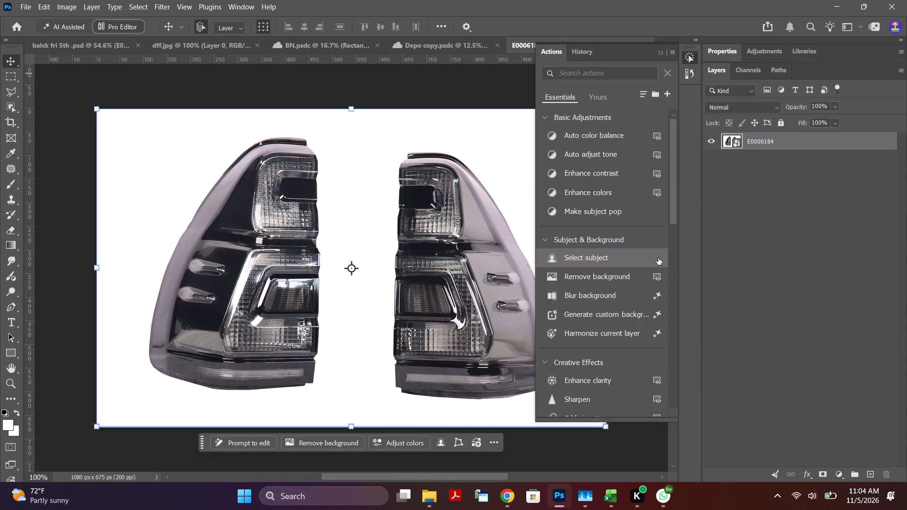
pyautogui.click(596, 261)
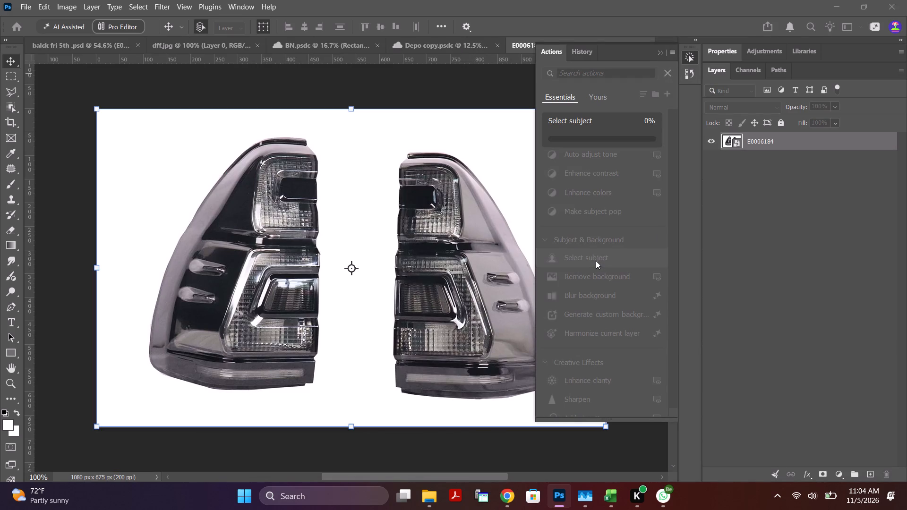
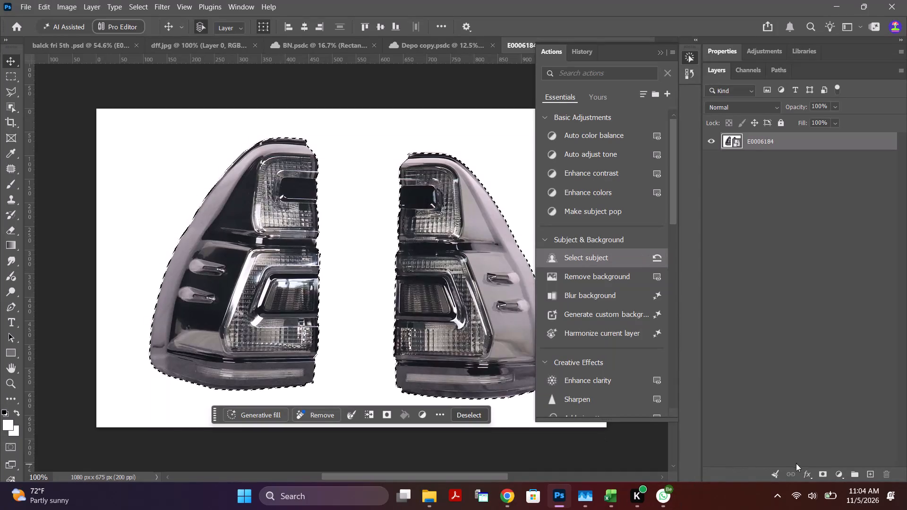
# Mask out the E0006184 image's background using the tail lamp selection, then save and close the smart object contents.
pyautogui.click(818, 476)
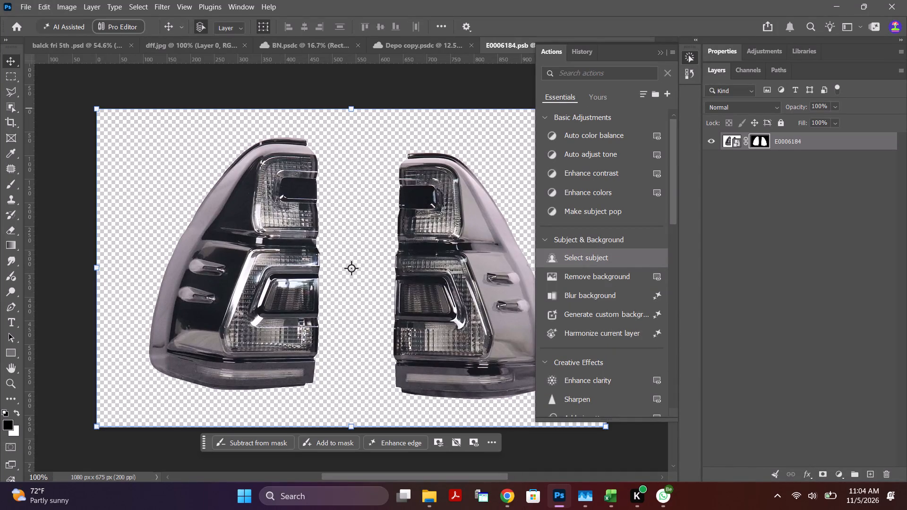
pyautogui.click(661, 51)
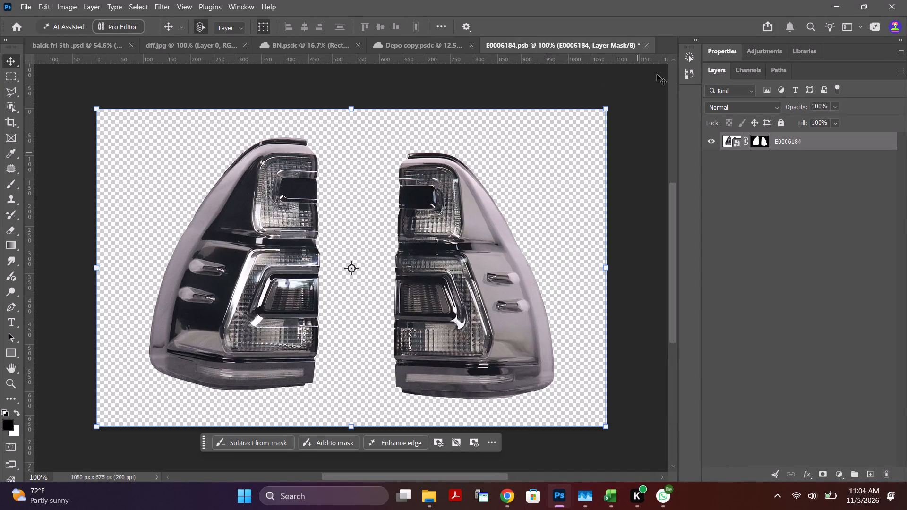
pyautogui.click(650, 42)
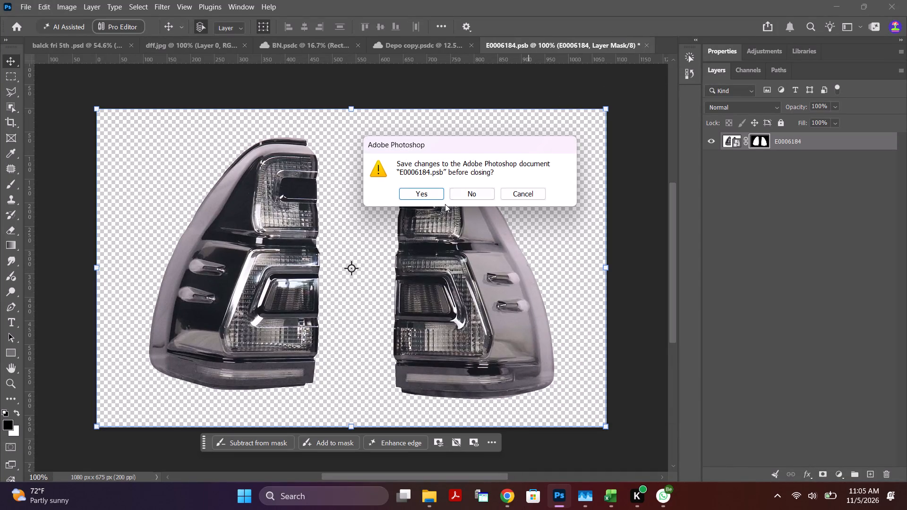
pyautogui.click(435, 195)
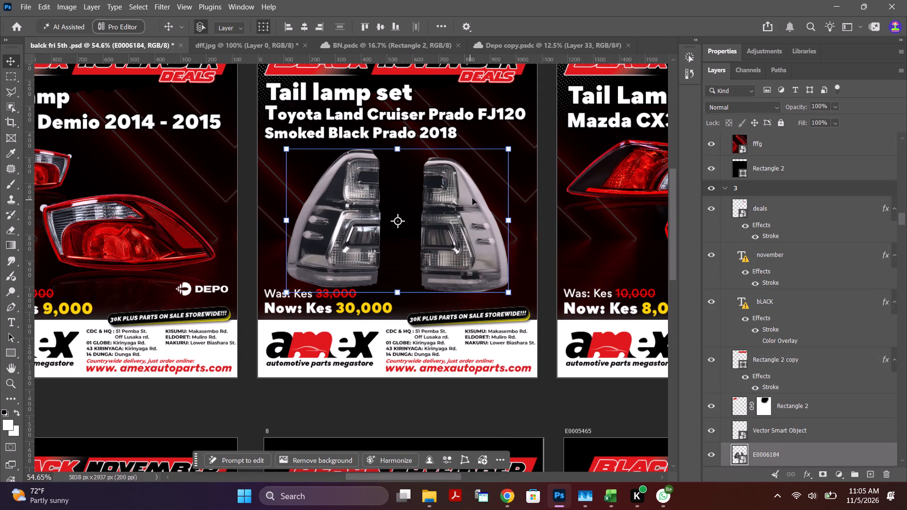
# Move the cut-out tail lamps on artboard 3 slightly up, closer to the title text.
pyautogui.moveTo(359, 209); pyautogui.dragTo(358, 204)
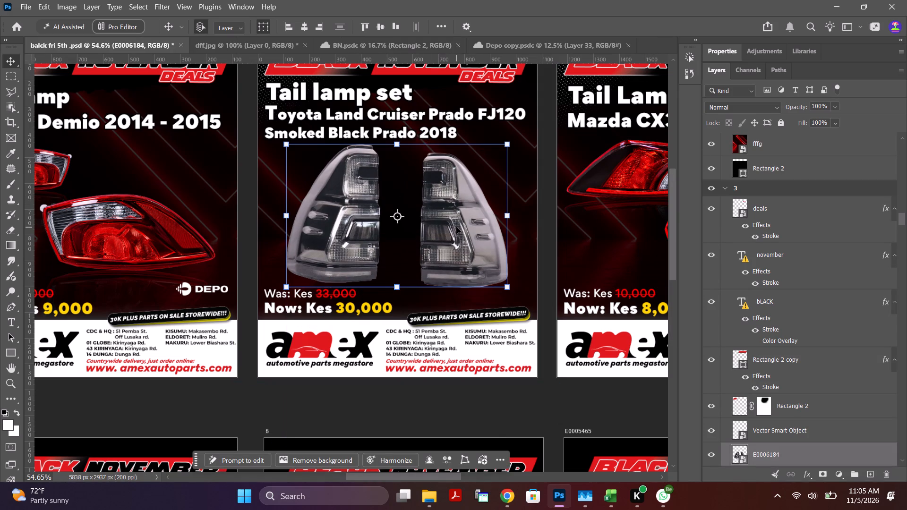
# Duplicate the E0006184 layer, flip the copy vertically and place it beneath the lamps as a reflection, rotated about 5 degrees.
pyautogui.hotkey('ctrl', 'j')
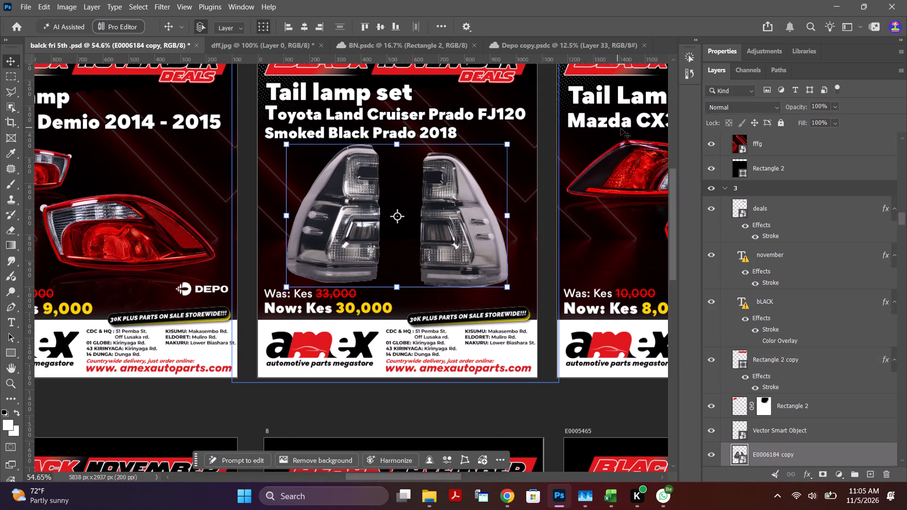
pyautogui.hotkey('ctrl', 't')
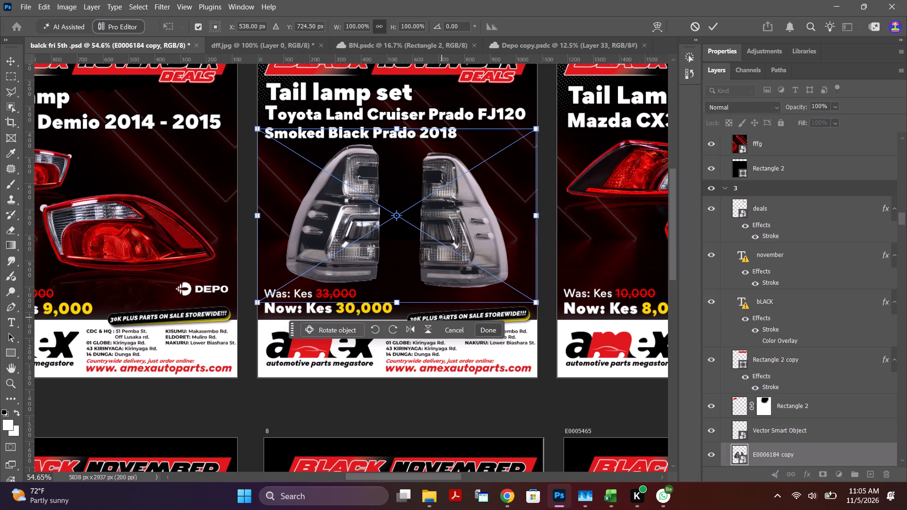
pyautogui.click(428, 333)
pyautogui.moveTo(461, 185); pyautogui.dragTo(461, 336)
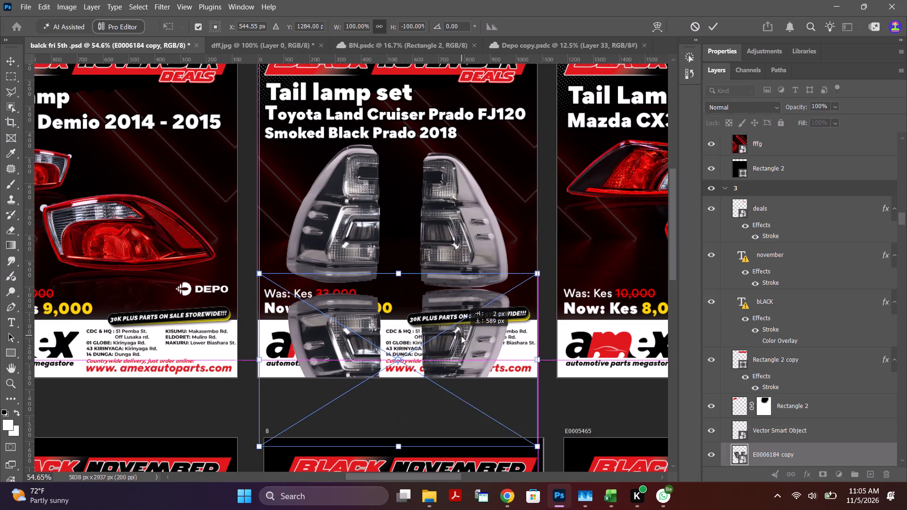
pyautogui.moveTo(461, 336); pyautogui.dragTo(462, 328)
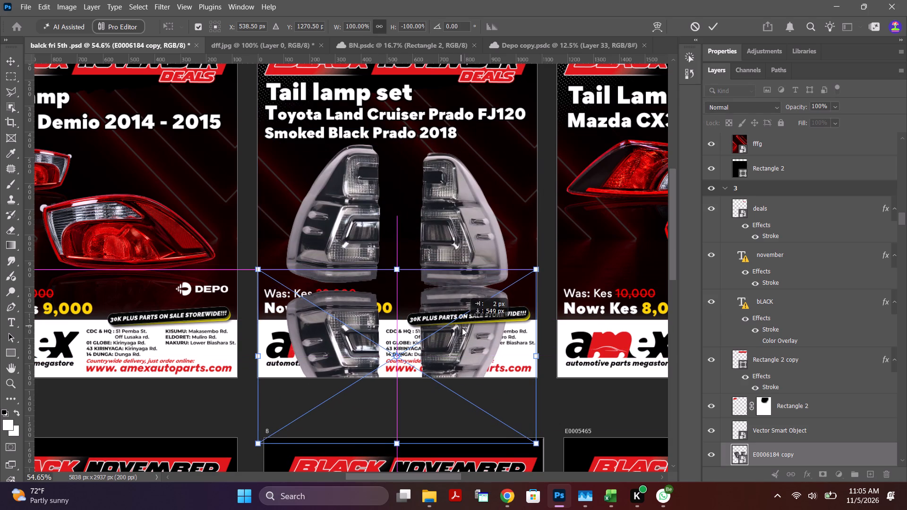
pyautogui.moveTo(462, 328); pyautogui.dragTo(462, 329)
pyautogui.moveTo(547, 264); pyautogui.dragTo(549, 279)
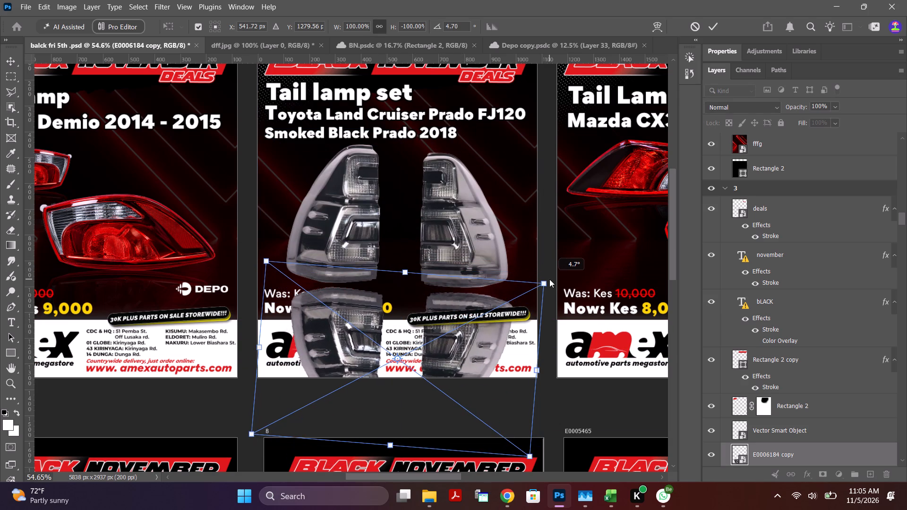
pyautogui.moveTo(549, 279); pyautogui.dragTo(549, 280)
pyautogui.moveTo(462, 335); pyautogui.dragTo(456, 331)
pyautogui.click(456, 338)
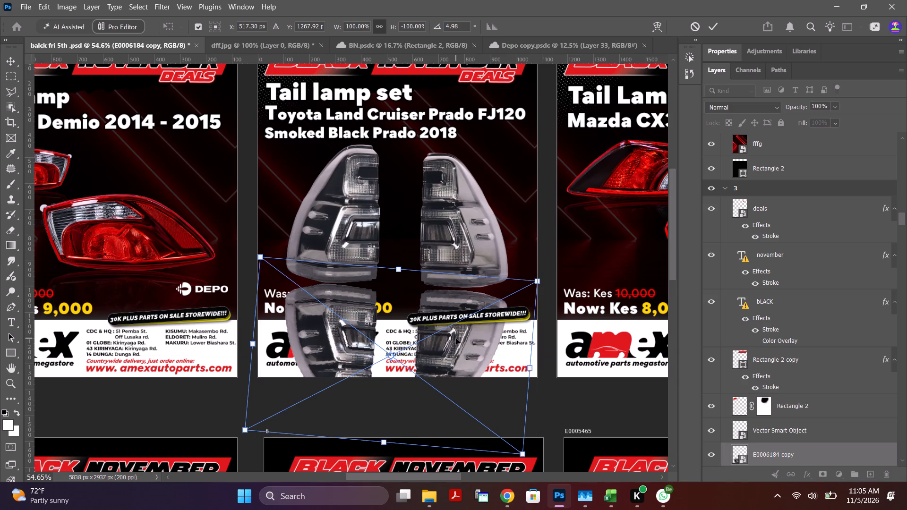
pyautogui.click(717, 26)
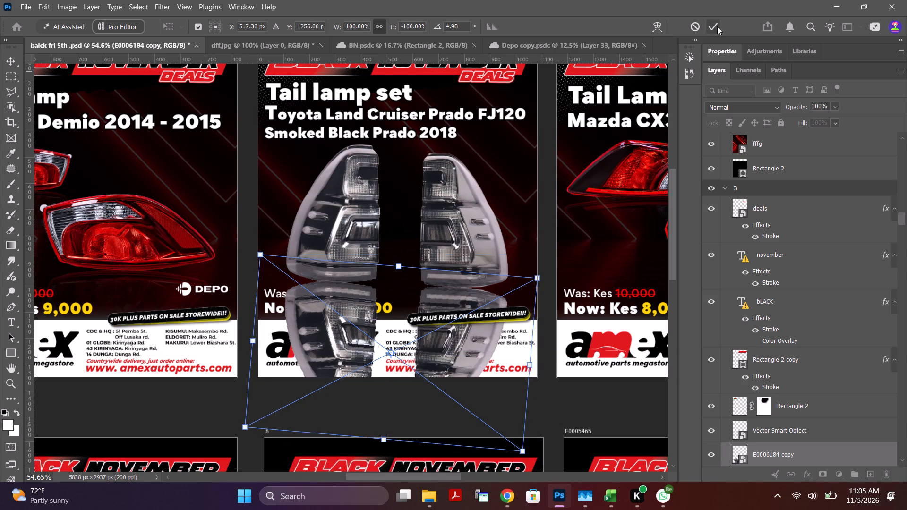
# Add a layer mask to E0006184 copy and fade out the reflection's lower part with a 600 px soft black brush.
pyautogui.scroll(-4, 777, 438)
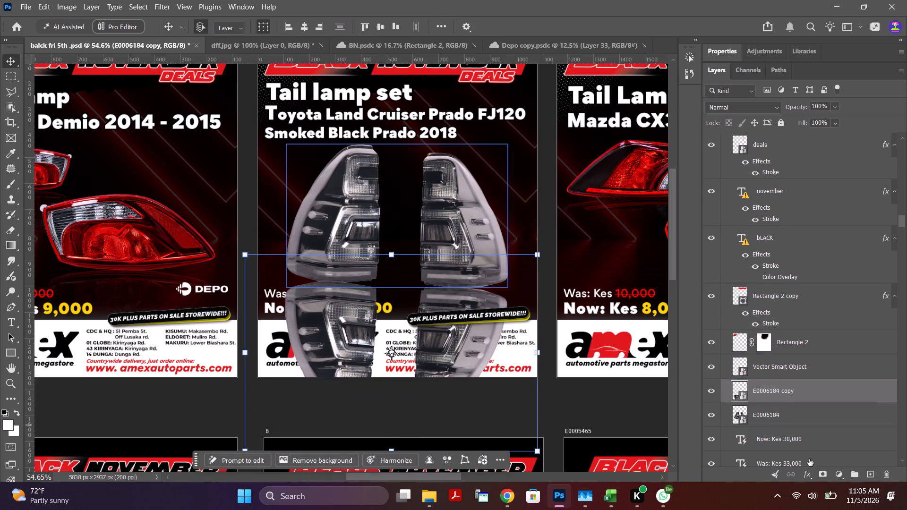
pyautogui.click(818, 476)
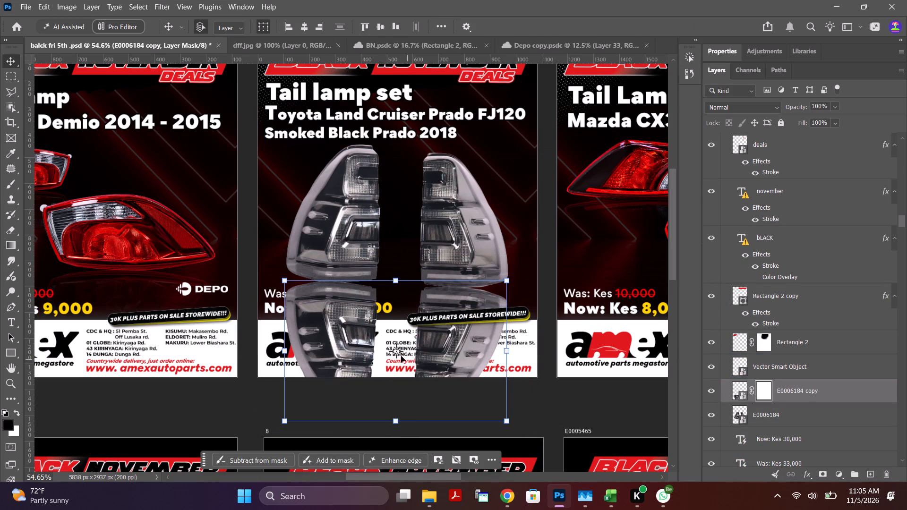
pyautogui.click(10, 186)
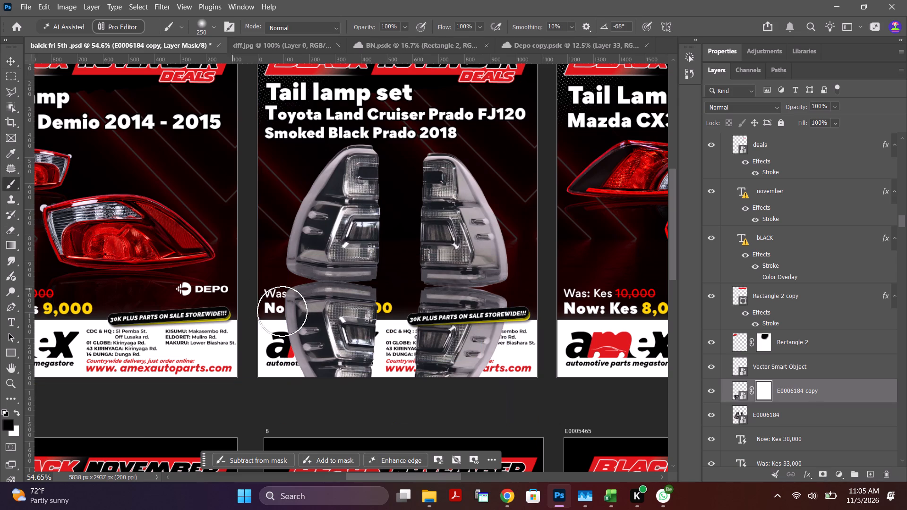
pyautogui.write(']]')
pyautogui.press(']')
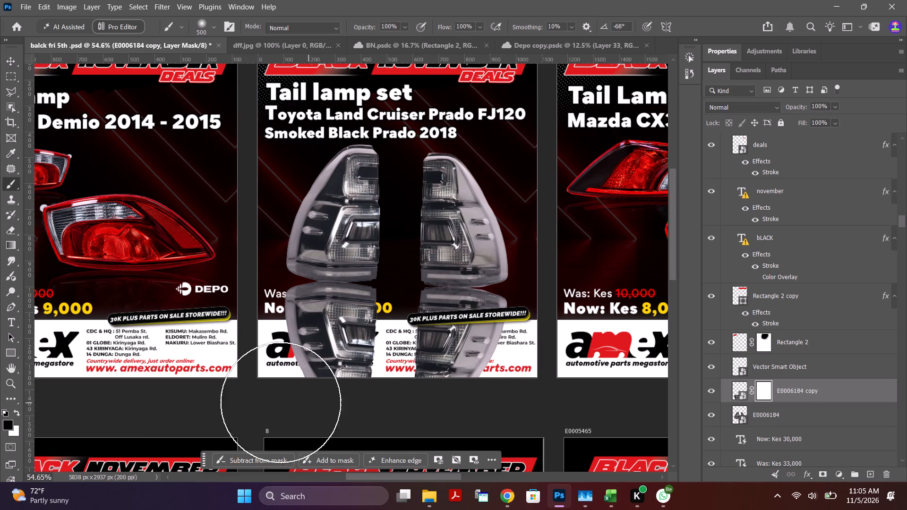
pyautogui.press(']')
pyautogui.moveTo(301, 398); pyautogui.dragTo(285, 373)
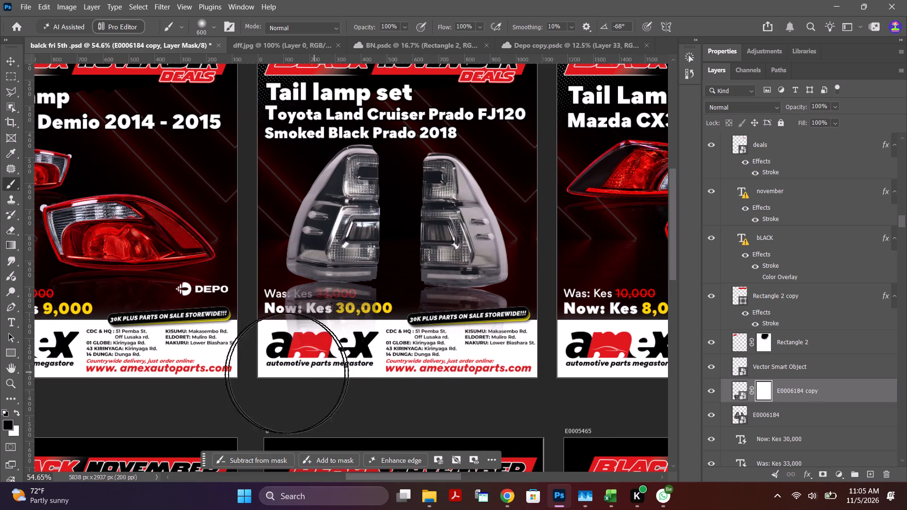
pyautogui.moveTo(285, 373); pyautogui.dragTo(489, 400)
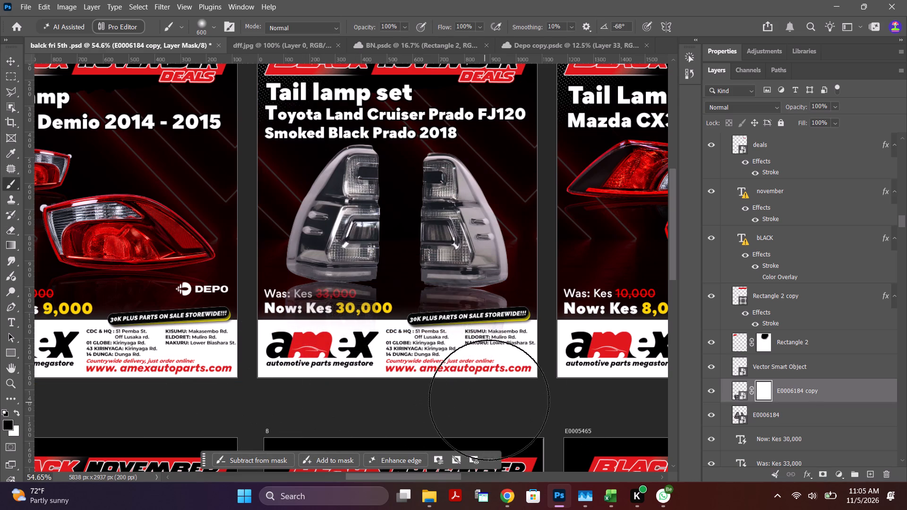
pyautogui.moveTo(489, 400); pyautogui.dragTo(571, 394)
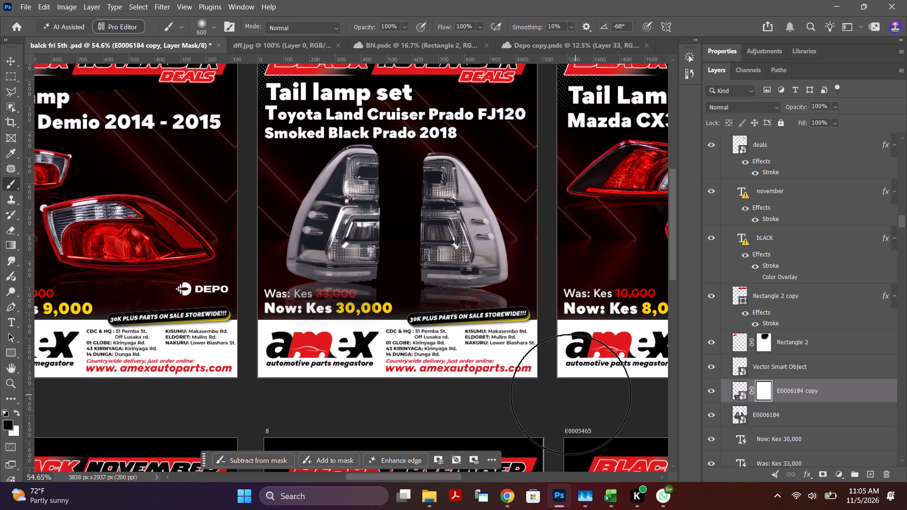
pyautogui.moveTo(571, 394); pyautogui.dragTo(482, 397)
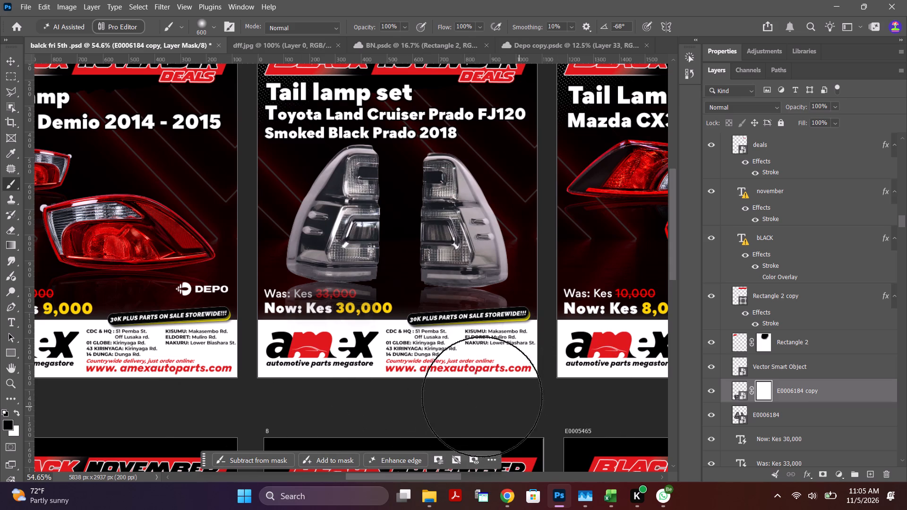
pyautogui.moveTo(482, 397); pyautogui.dragTo(554, 403)
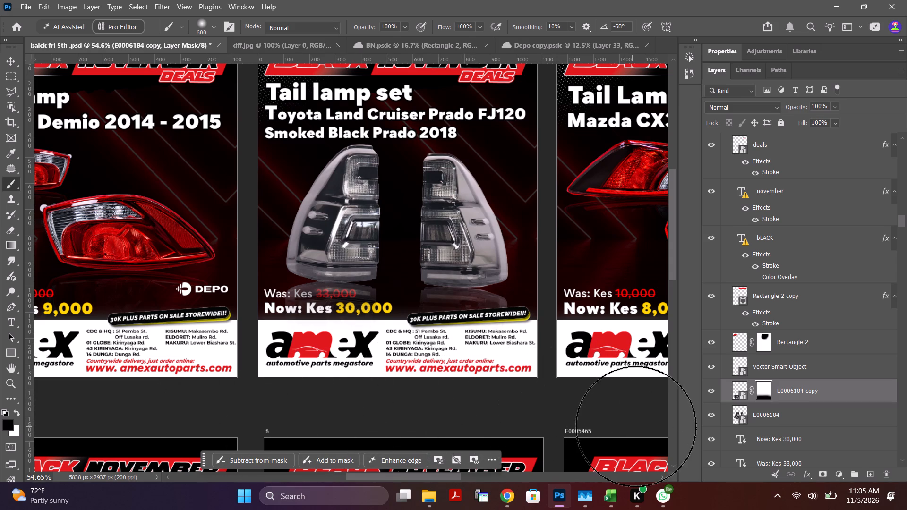
pyautogui.click(12, 59)
pyautogui.click(246, 178)
pyautogui.click(454, 426)
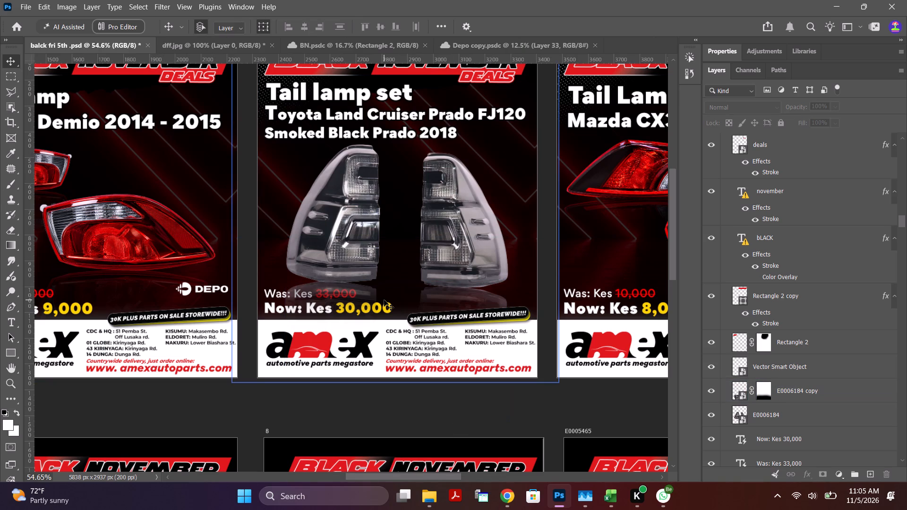
# Move the E0006184 and E0006184 copy layers together down artboard 3's layer stack, directly above the dfg layer.
pyautogui.click(455, 271)
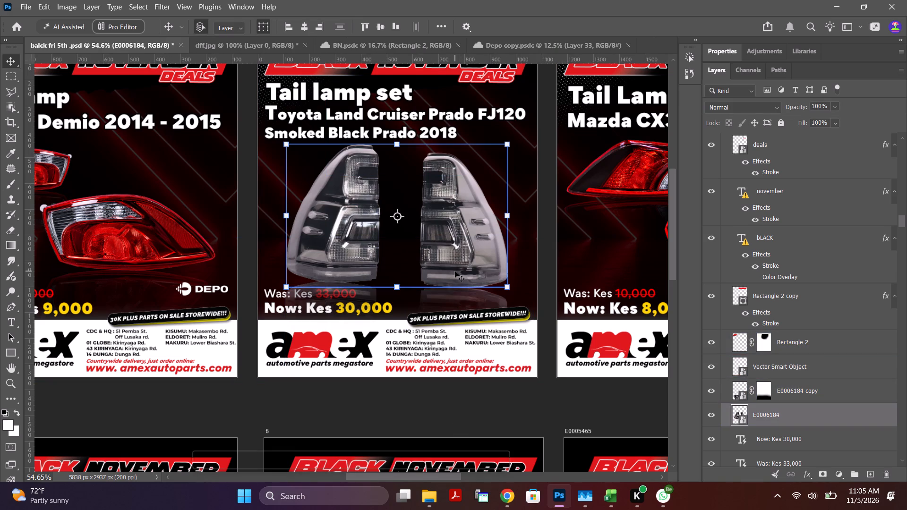
pyautogui.scroll(-2, 785, 392)
pyautogui.click(811, 356)
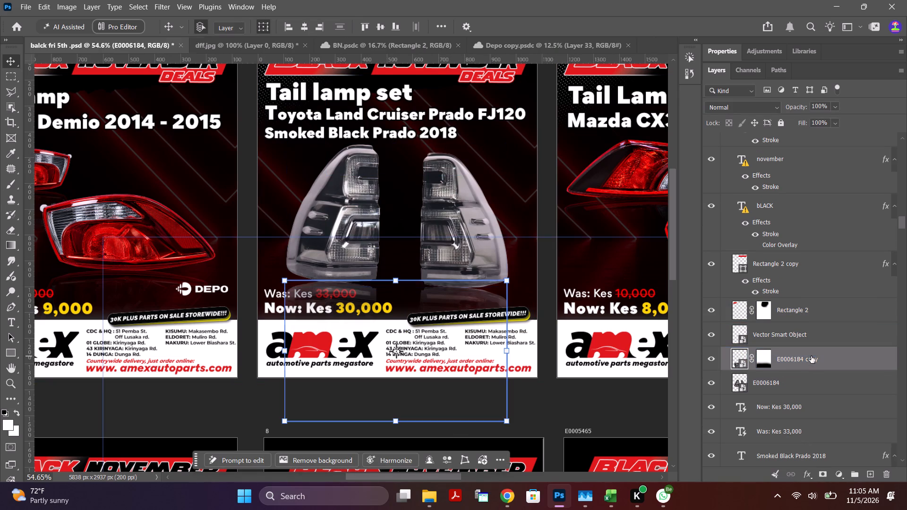
pyautogui.keyDown('shift'); pyautogui.click(798, 383); pyautogui.keyUp('shift')
pyautogui.moveTo(818, 362); pyautogui.dragTo(819, 507)
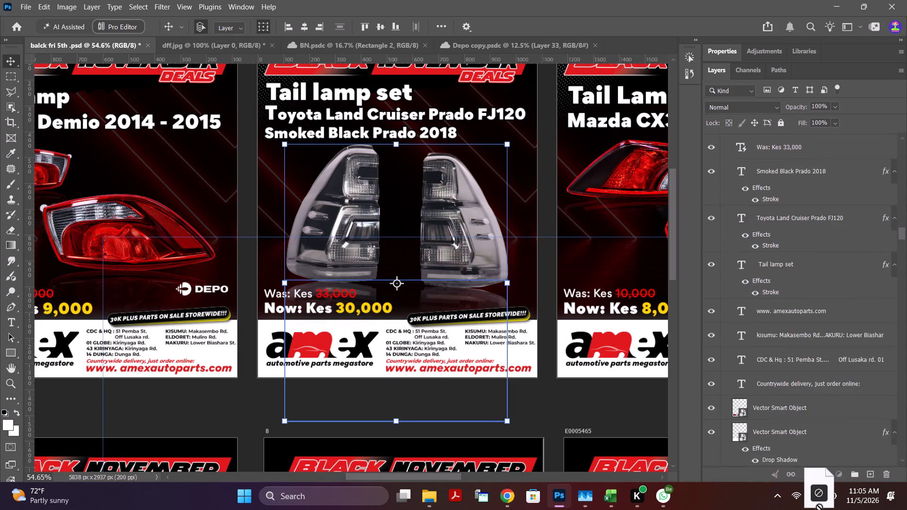
pyautogui.moveTo(819, 507); pyautogui.dragTo(779, 260)
pyautogui.click(547, 266)
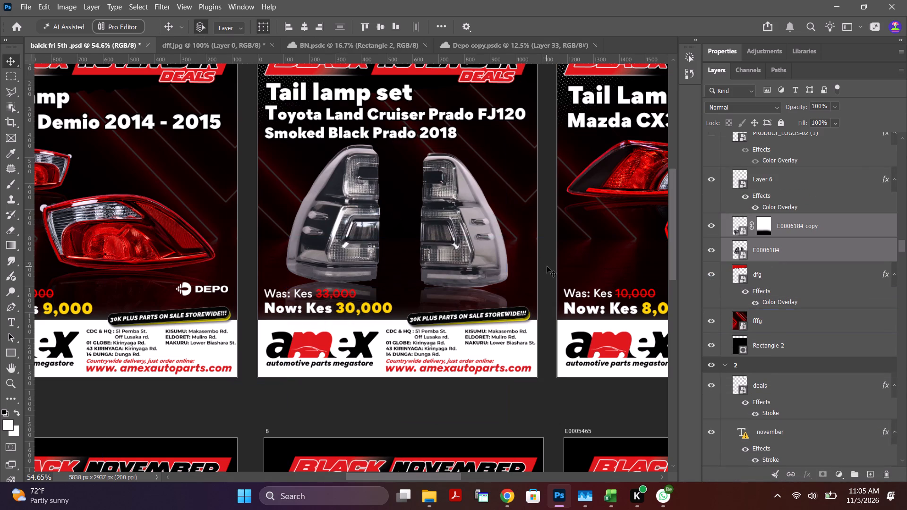
# Open the Export As settings for the artboards of the balck fri 5th document.
pyautogui.keyDown('alt'); pyautogui.scroll(-2, 375, 287); pyautogui.keyUp('alt')
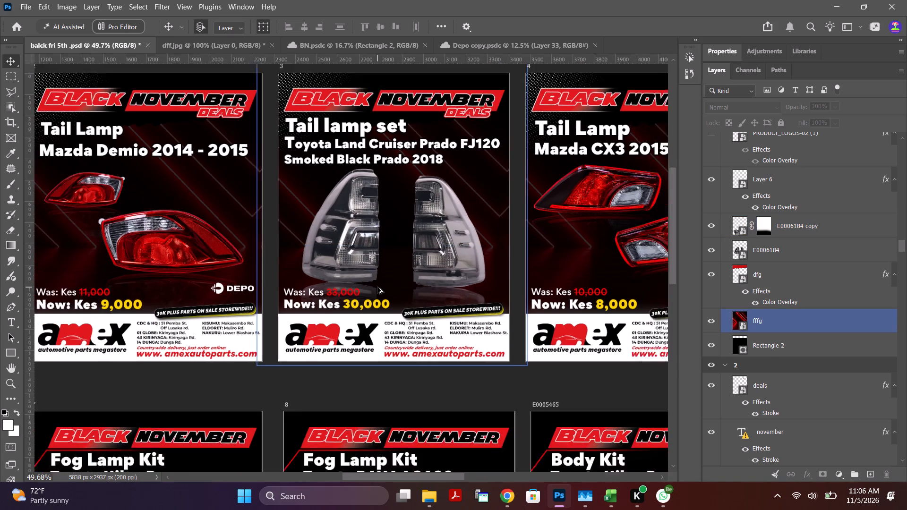
pyautogui.keyDown('alt'); pyautogui.scroll(-10, 377, 287); pyautogui.keyUp('alt')
pyautogui.keyDown('alt'); pyautogui.scroll(2, 408, 291); pyautogui.keyUp('alt')
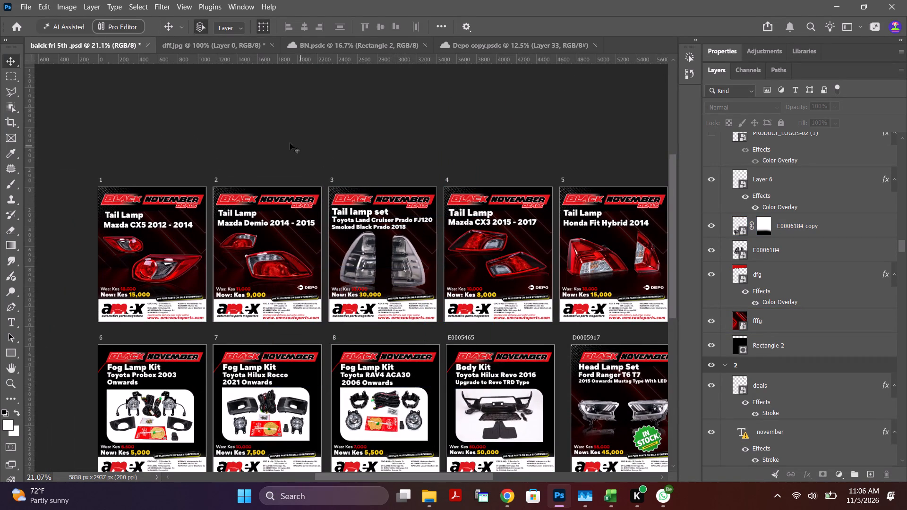
pyautogui.click(29, 5)
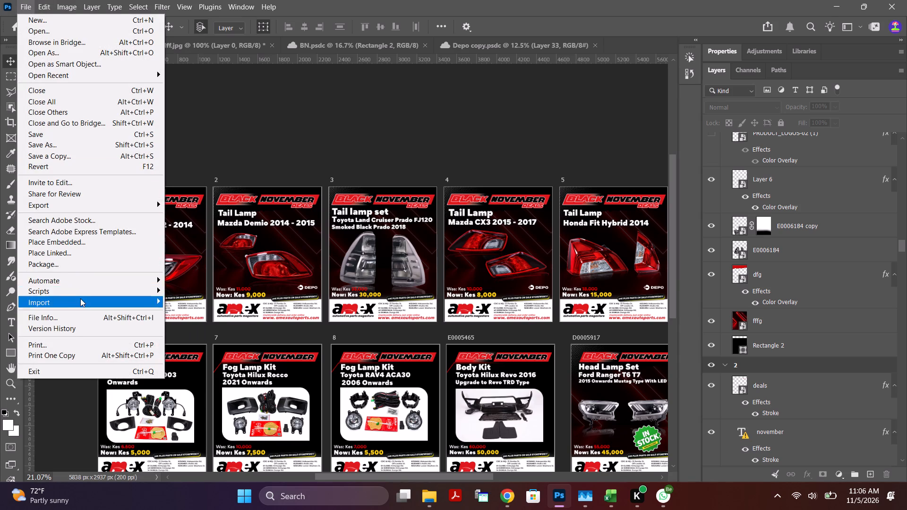
pyautogui.click(66, 212)
pyautogui.click(76, 205)
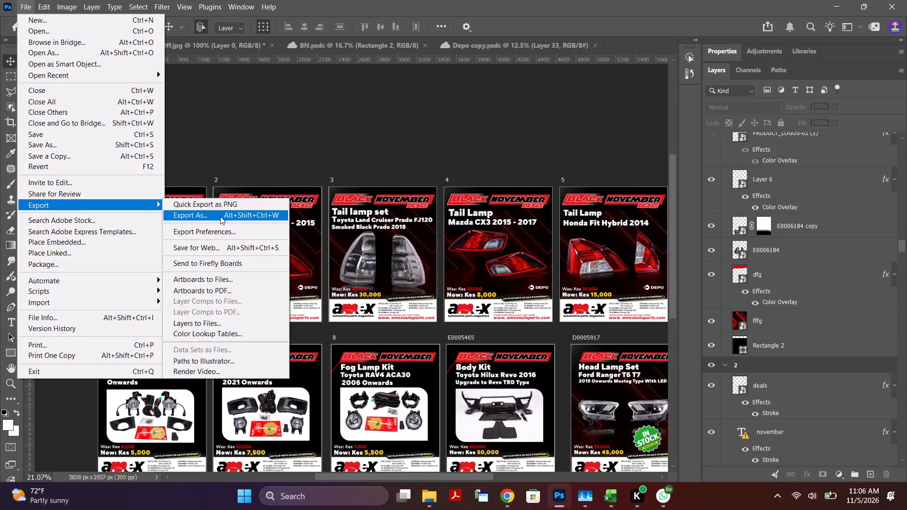
pyautogui.click(221, 219)
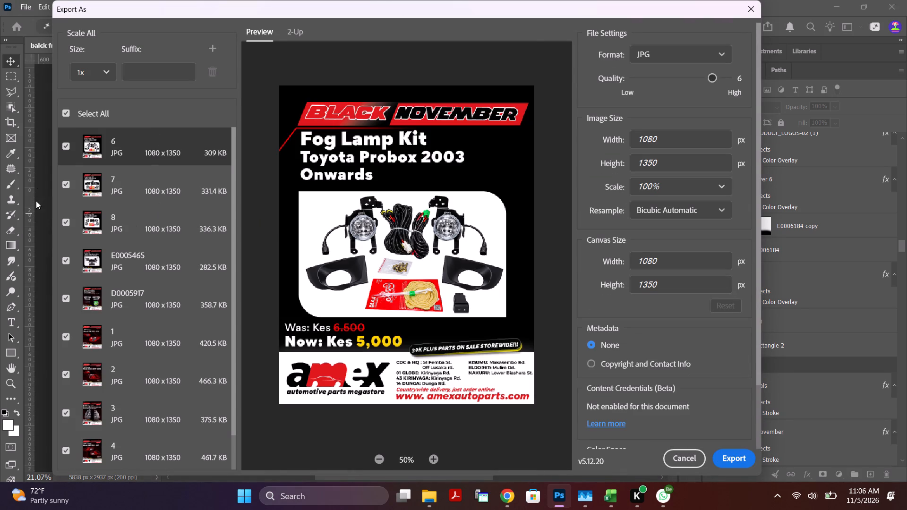
# Exclude artboards 6, 7, 8, E0005465, D0005917, 1, 4 and 5 from the export, keeping only artboards 2 and 3.
pyautogui.click(69, 146)
pyautogui.click(67, 174)
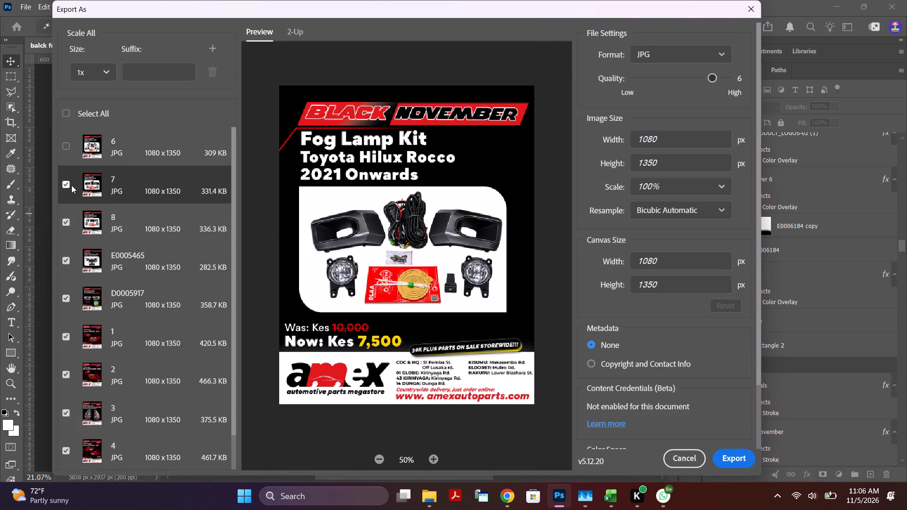
pyautogui.click(71, 185)
pyautogui.click(65, 224)
pyautogui.click(68, 261)
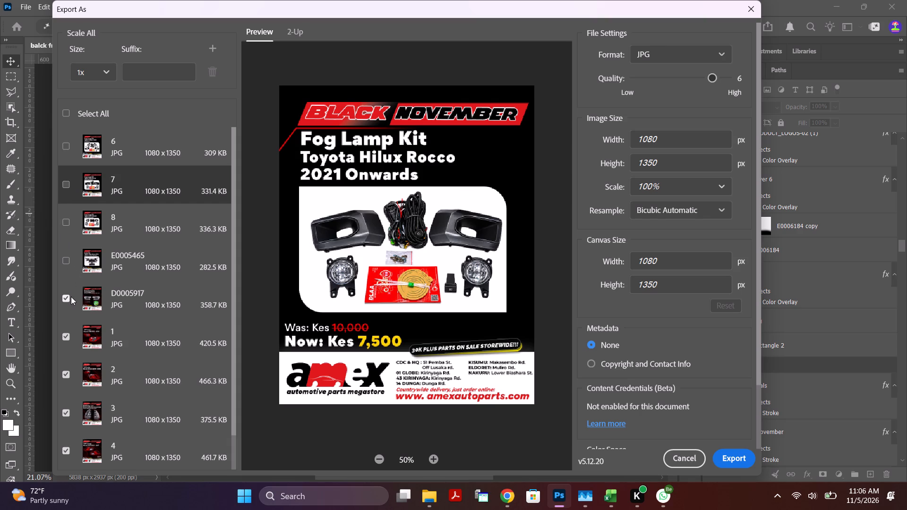
pyautogui.click(69, 299)
pyautogui.click(130, 338)
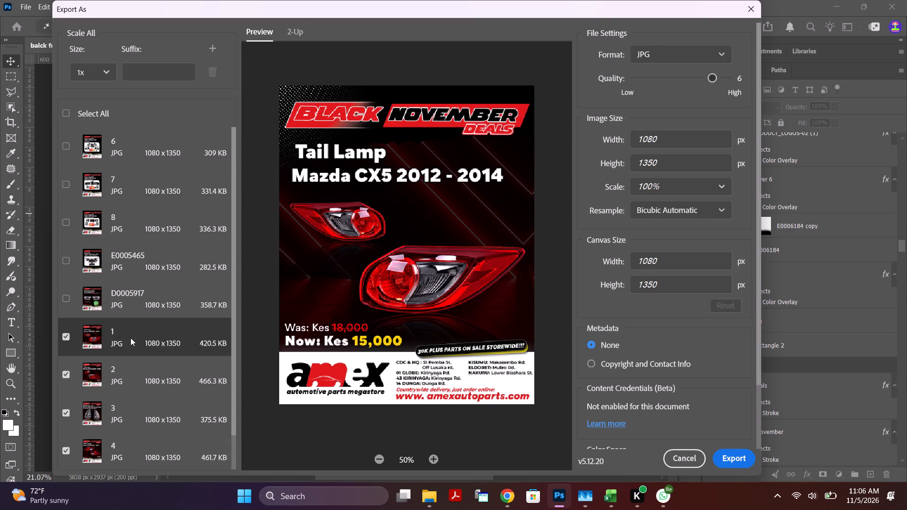
pyautogui.click(119, 365)
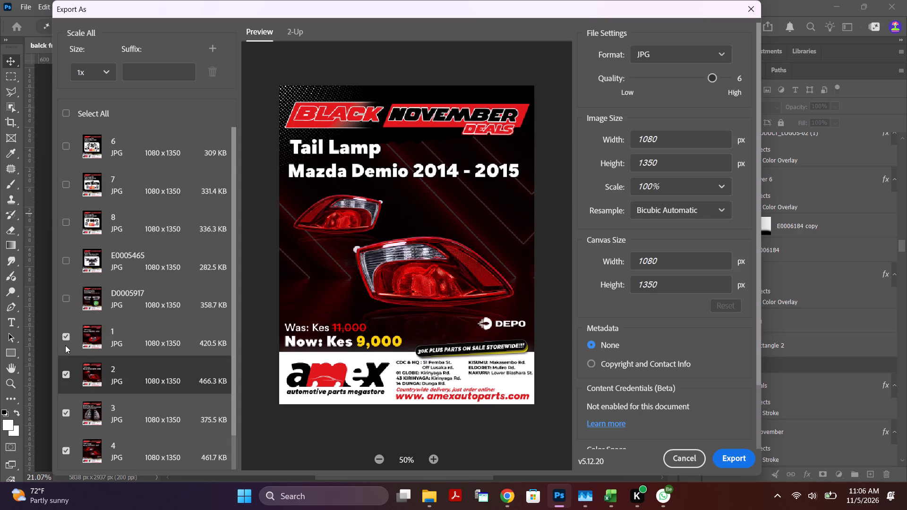
pyautogui.click(65, 338)
pyautogui.click(65, 446)
pyautogui.scroll(-5, 190, 407)
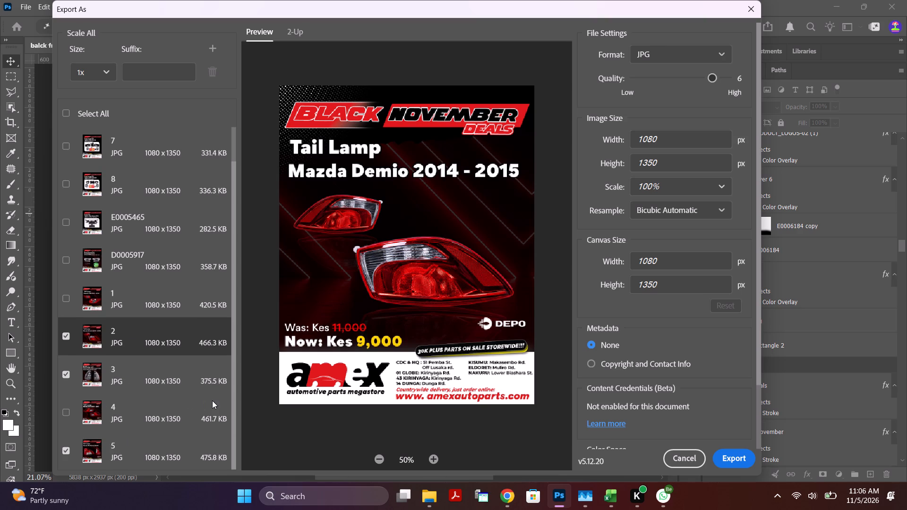
pyautogui.scroll(-5, 212, 400)
pyautogui.click(66, 451)
# Export artboards 2 and 3 as JPGs into the 5th nov folder in Pictures.
pyautogui.click(113, 376)
pyautogui.click(737, 459)
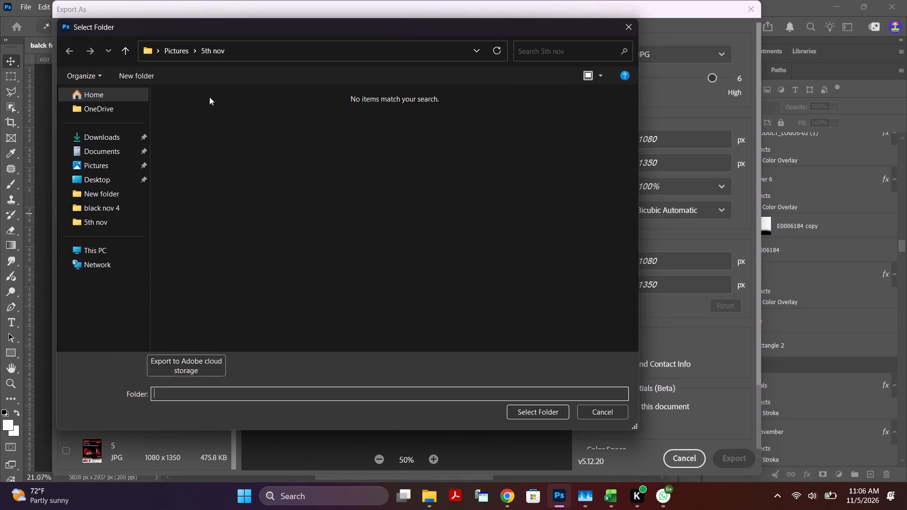
pyautogui.click(548, 410)
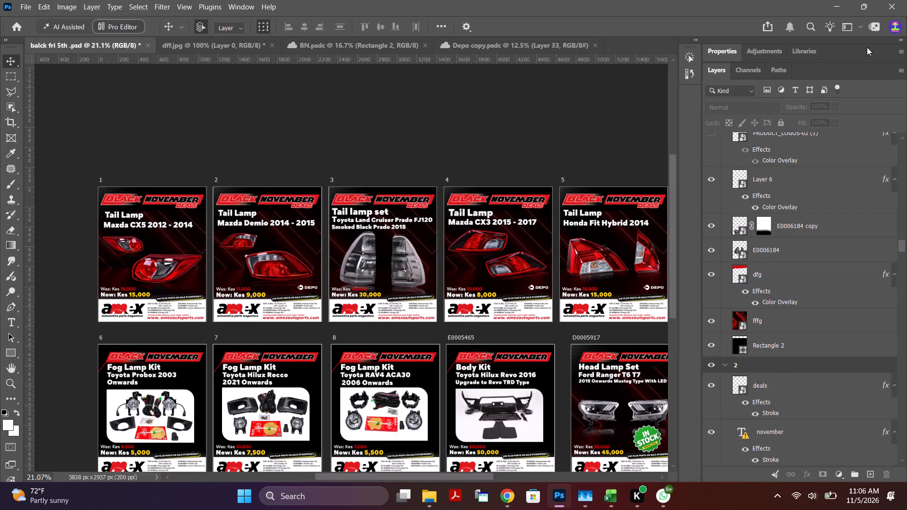
# Switch to File Explorer, open the 5th nov folder and select the exported 3.jpg.
pyautogui.click(843, 6)
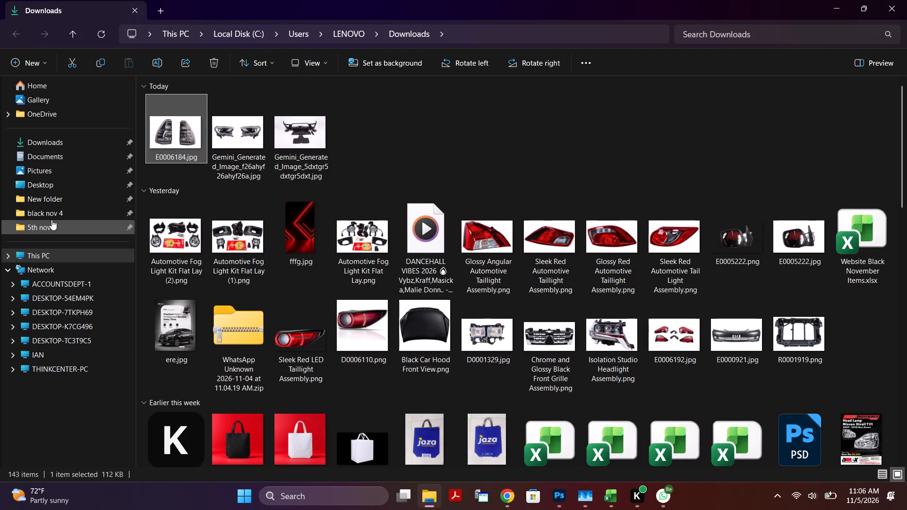
pyautogui.click(49, 210)
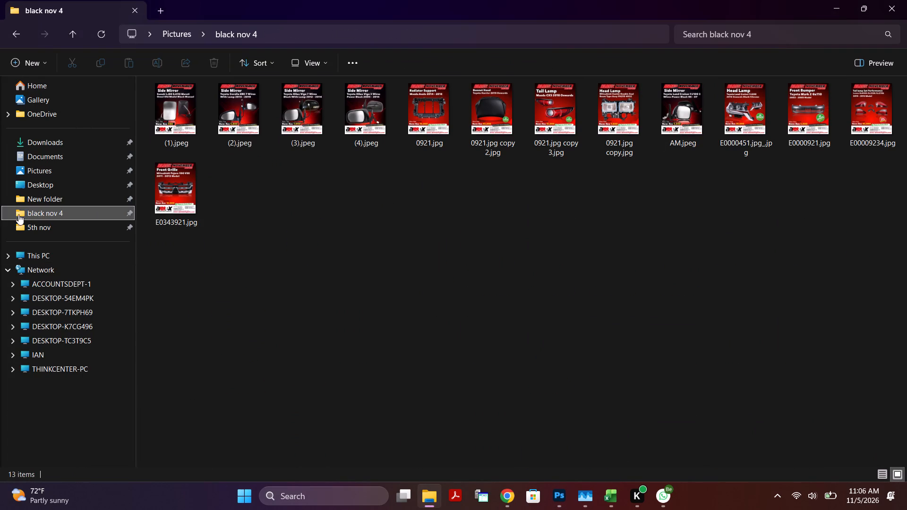
pyautogui.click(46, 222)
pyautogui.click(432, 216)
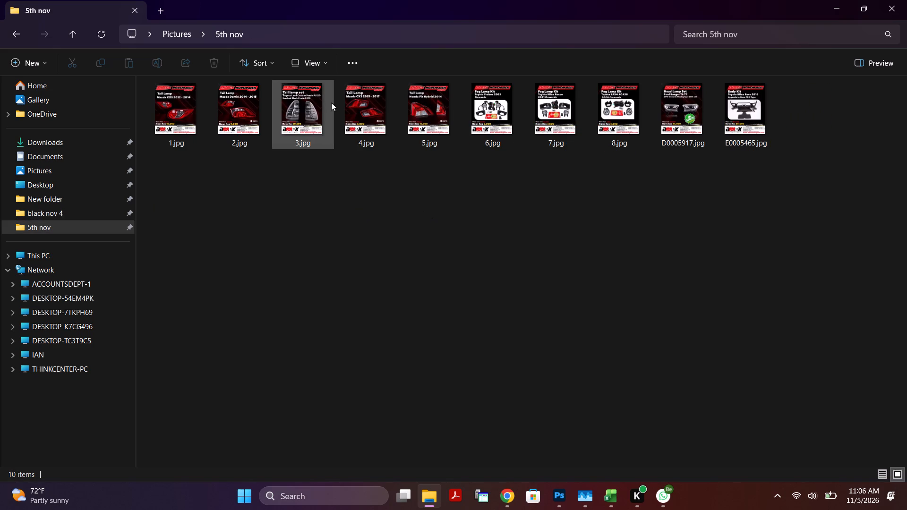
pyautogui.click(308, 102)
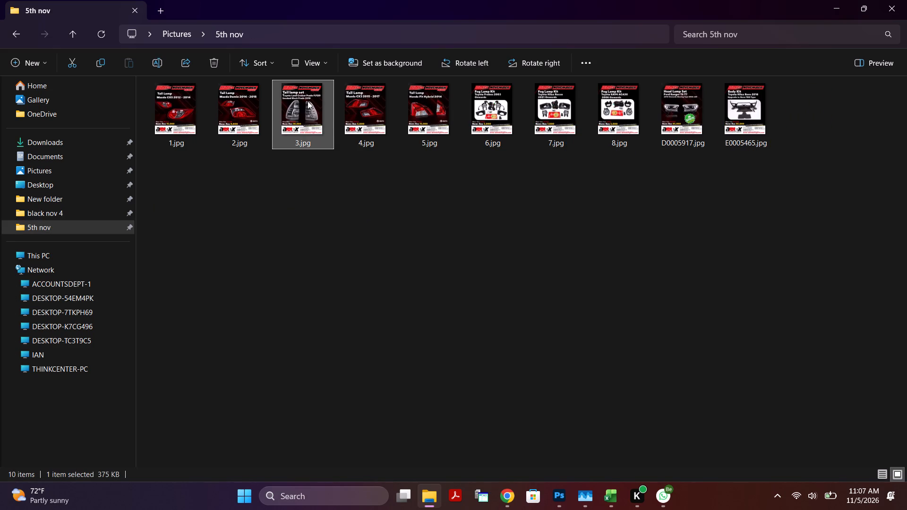
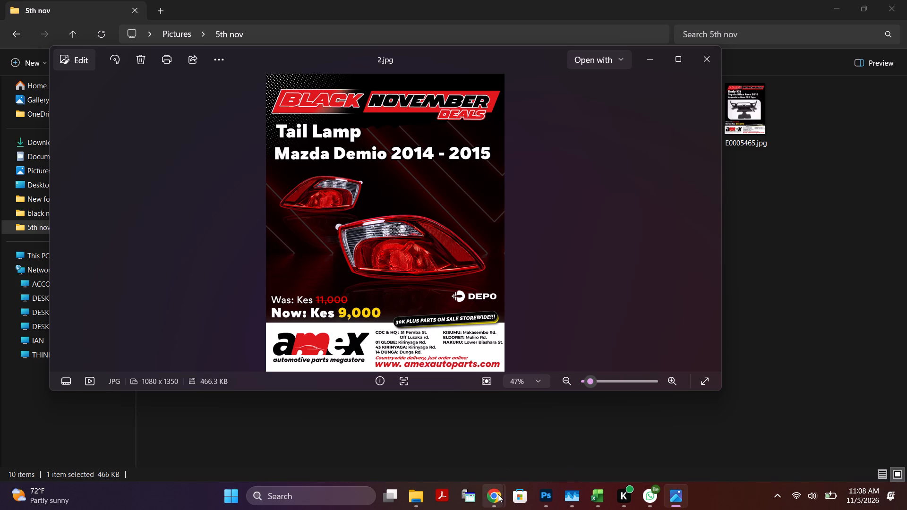
# Switch from the exported 2.jpg preview back to the balck fri 5th document in Photoshop.
pyautogui.click(552, 493)
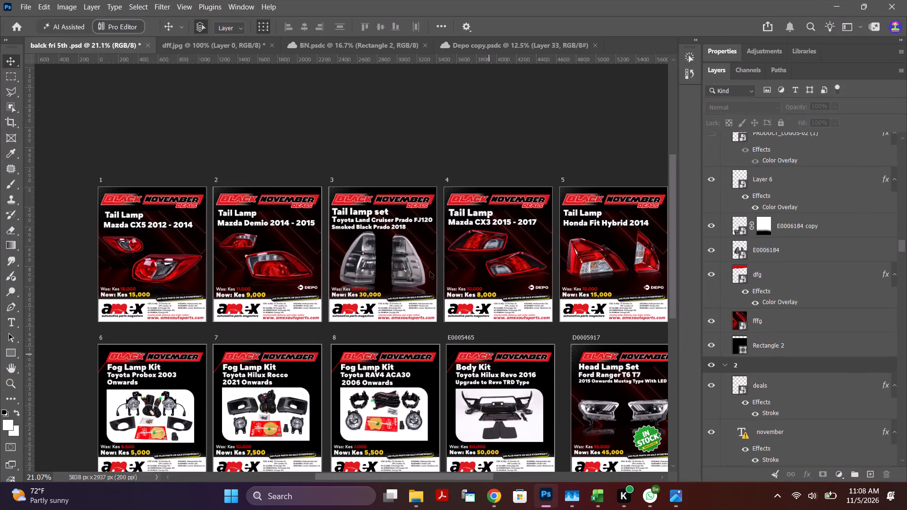
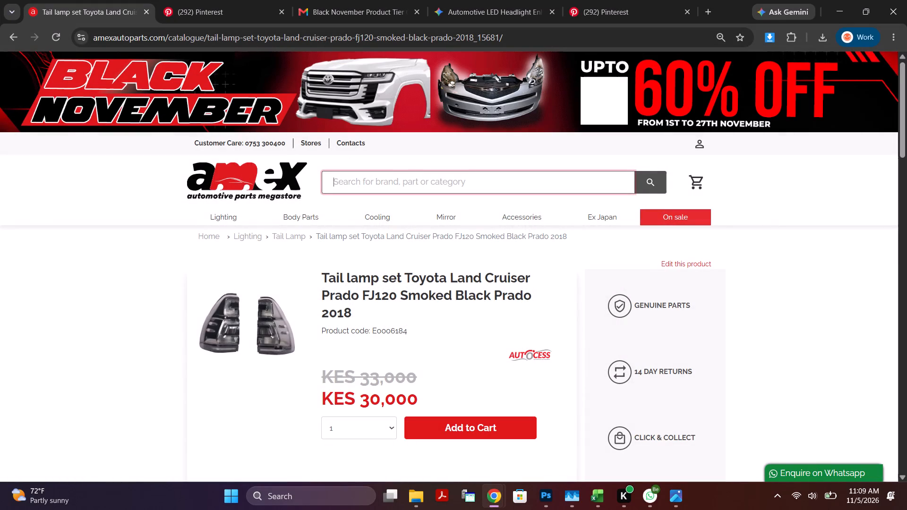
# Search the Amex website for Mazda Demio 2014 - 2015 and check the tail lamp listings and prices.
pyautogui.hotkey('ctrl', 'v')
pyautogui.press('Return')
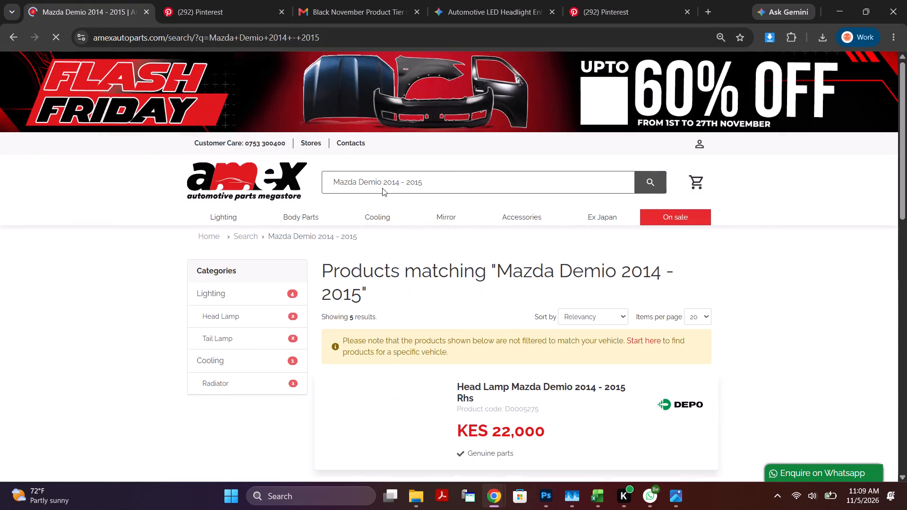
pyautogui.scroll(-2, 470, 350)
pyautogui.scroll(-4, 481, 310)
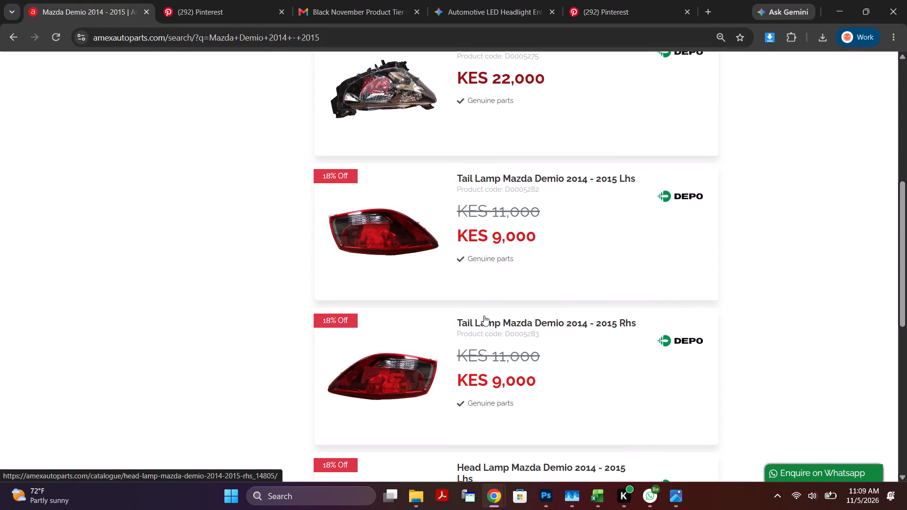
# Copy the Mazda CX3 2015 - 2017 title from poster 4 in Photoshop, search the Amex website for it and check the tail lamp listings.
pyautogui.click(548, 500)
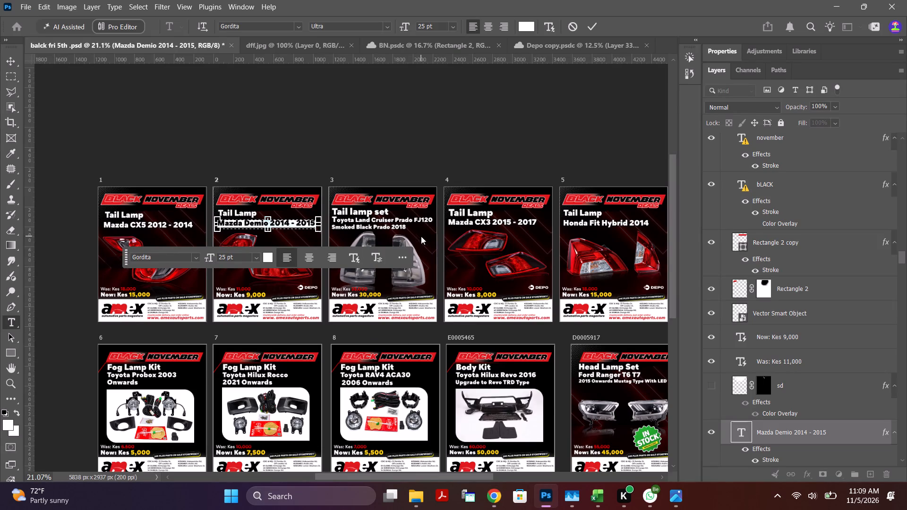
pyautogui.doubleClick(483, 222)
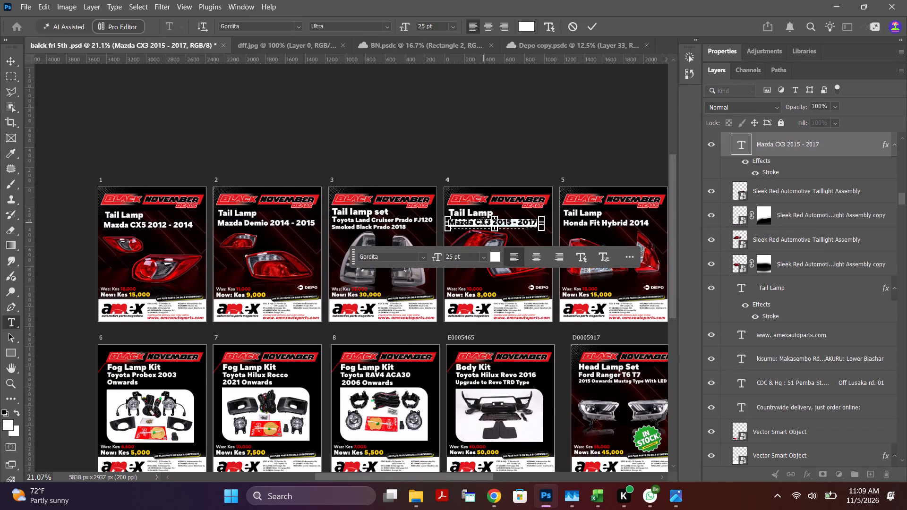
pyautogui.hotkey('ctrl', 'c')
pyautogui.click(494, 501)
pyautogui.click(469, 435)
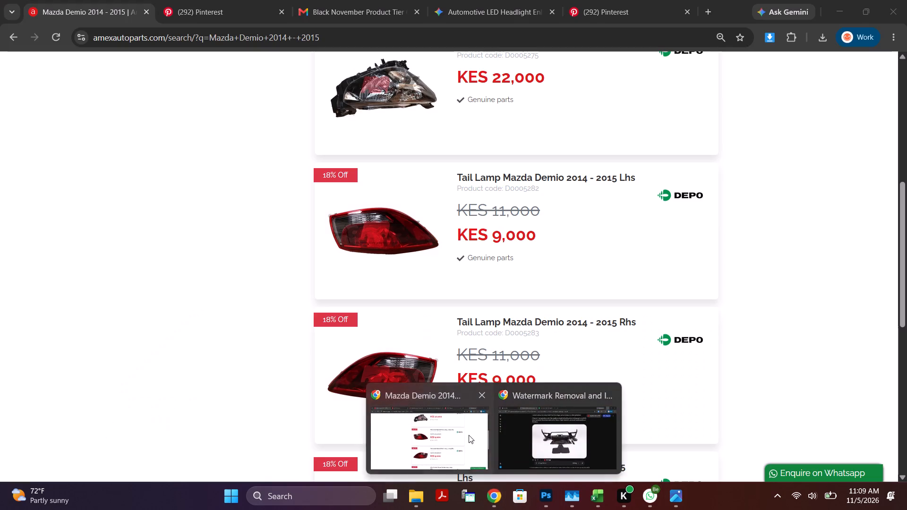
pyautogui.scroll(5, 549, 307)
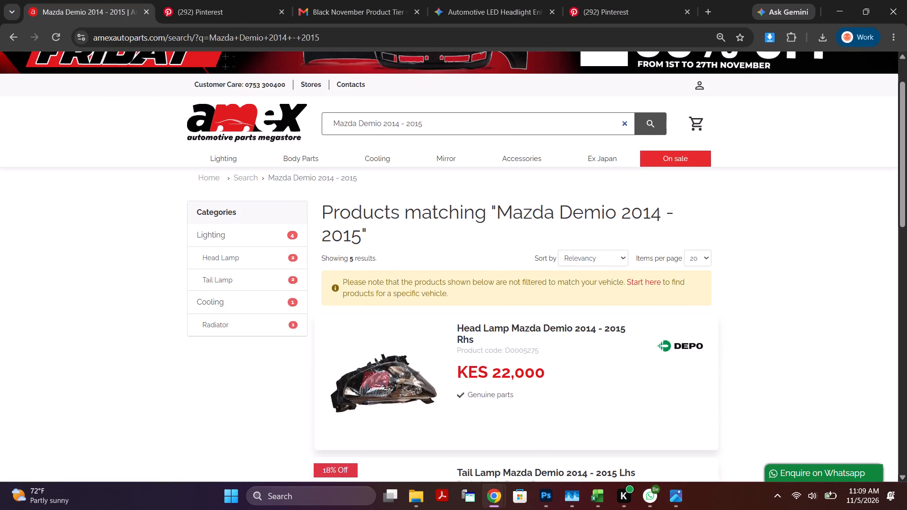
pyautogui.moveTo(437, 125); pyautogui.dragTo(324, 131)
pyautogui.hotkey('ctrl', 'v')
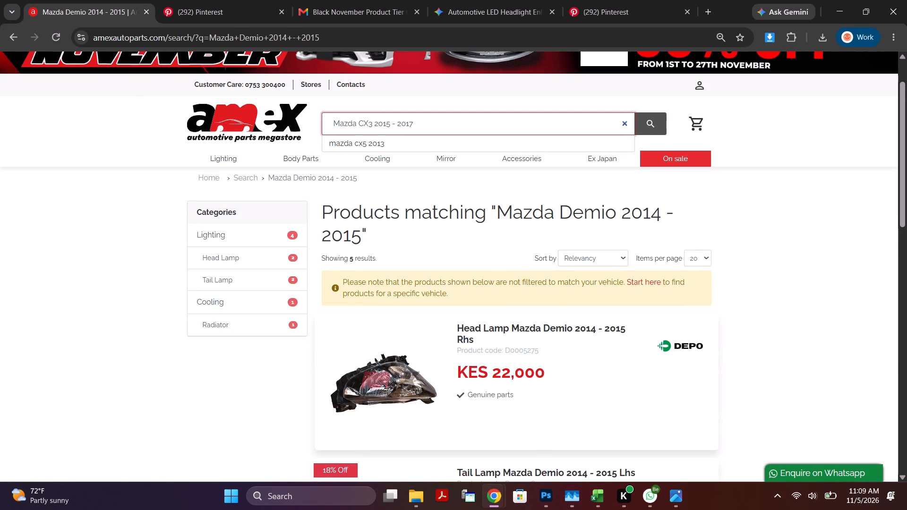
pyautogui.press('Return')
pyautogui.scroll(-7, 539, 311)
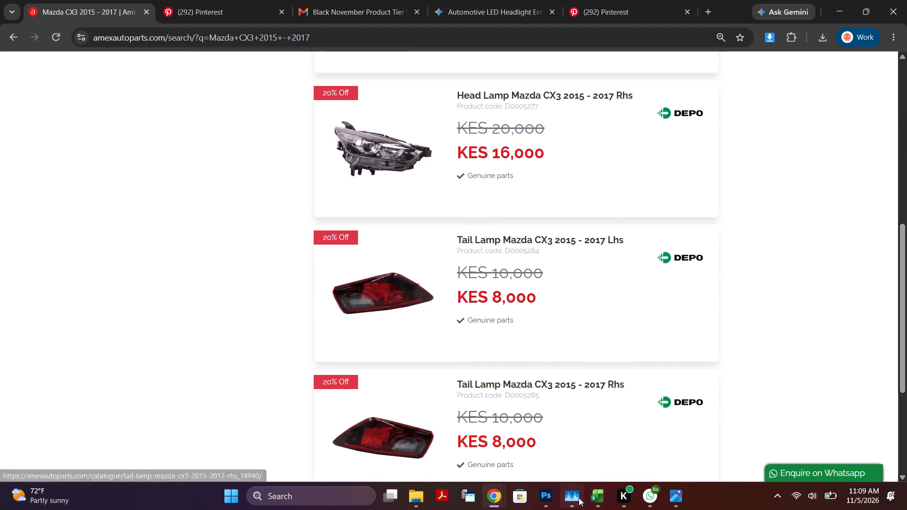
# Return to Photoshop, leave text editing on poster 4, move the floating text options bar above the posters and deselect the title layer.
pyautogui.click(536, 493)
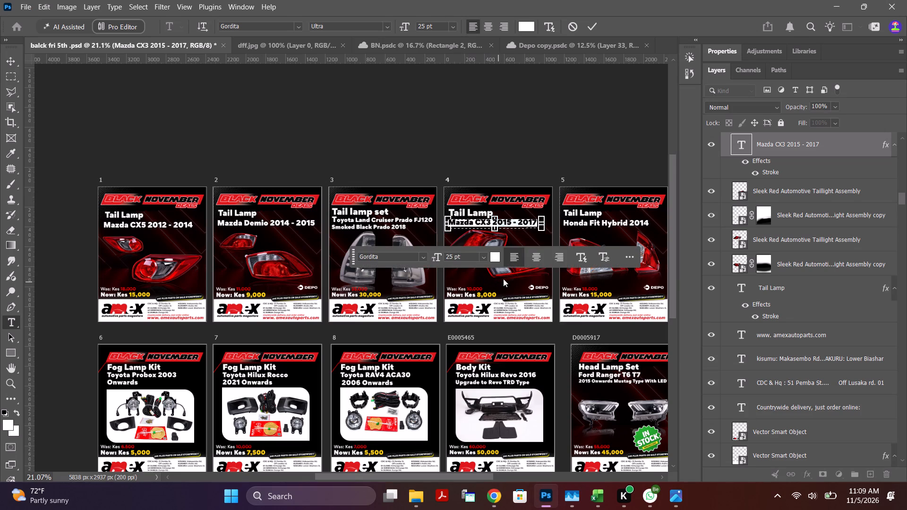
pyautogui.click(550, 152)
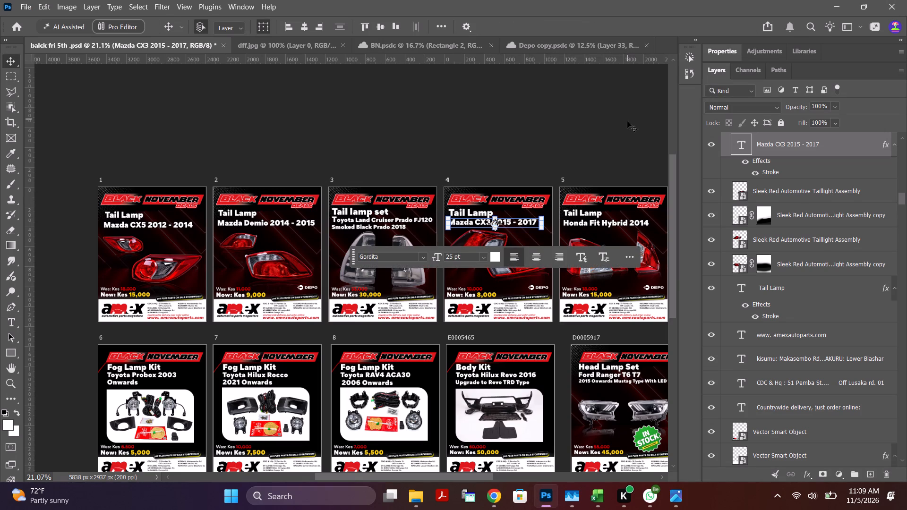
pyautogui.moveTo(355, 261); pyautogui.dragTo(329, 133)
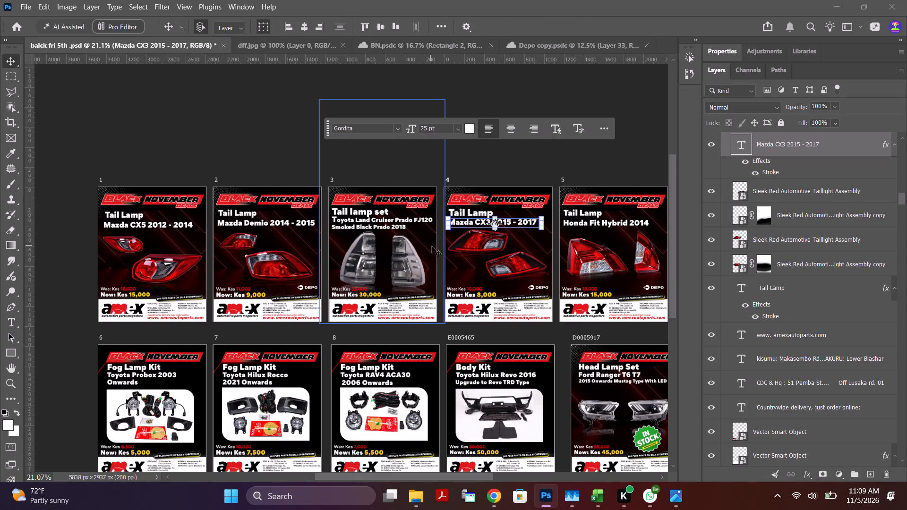
pyautogui.click(581, 166)
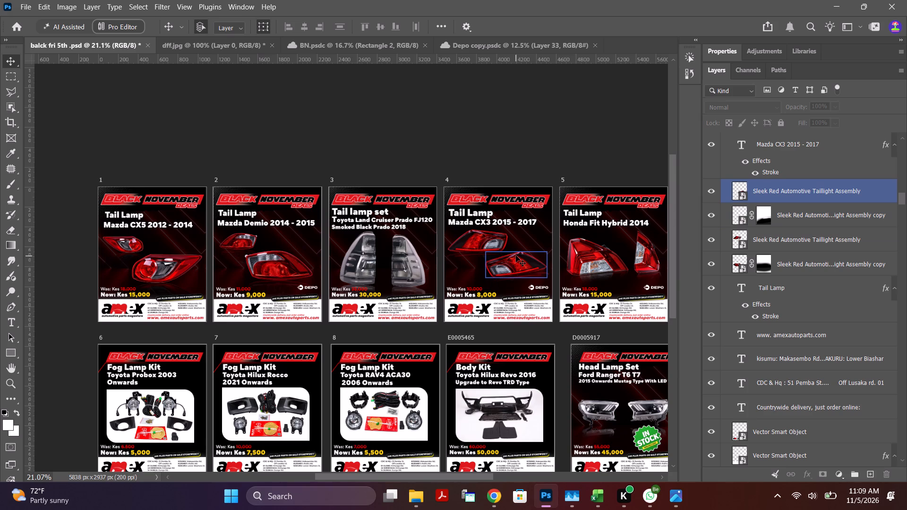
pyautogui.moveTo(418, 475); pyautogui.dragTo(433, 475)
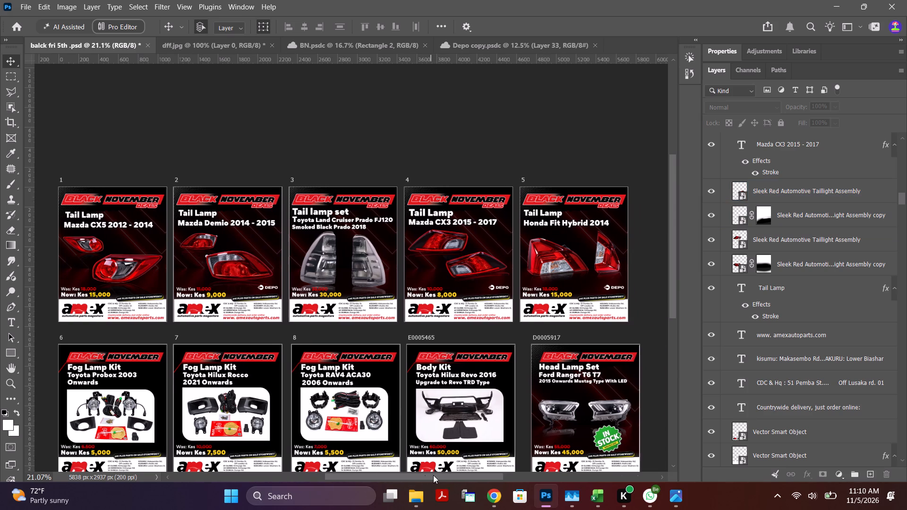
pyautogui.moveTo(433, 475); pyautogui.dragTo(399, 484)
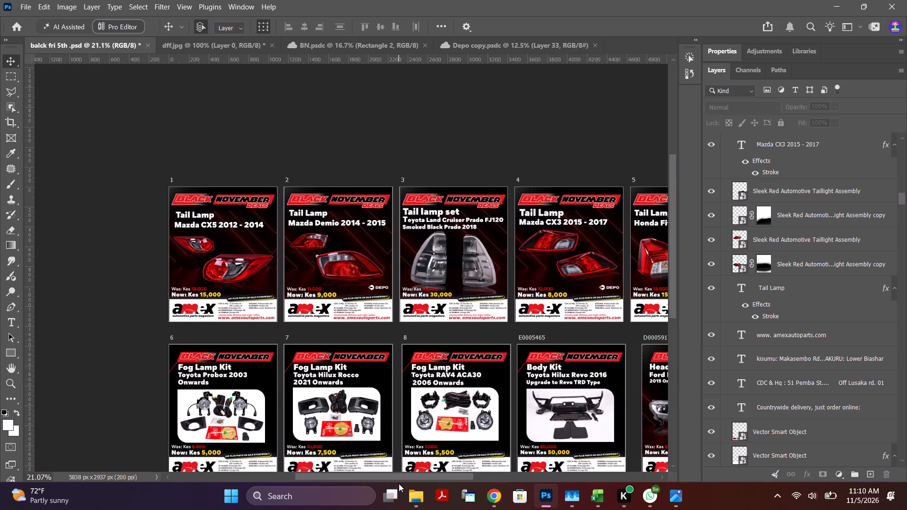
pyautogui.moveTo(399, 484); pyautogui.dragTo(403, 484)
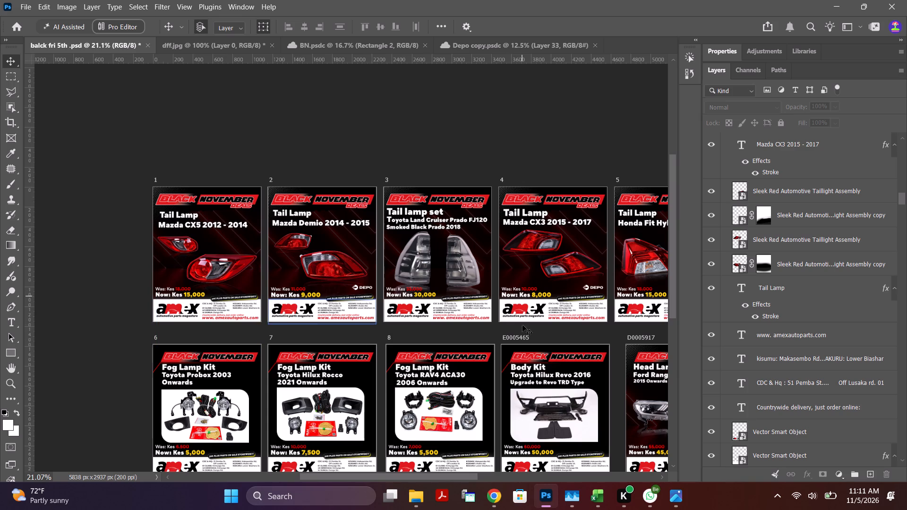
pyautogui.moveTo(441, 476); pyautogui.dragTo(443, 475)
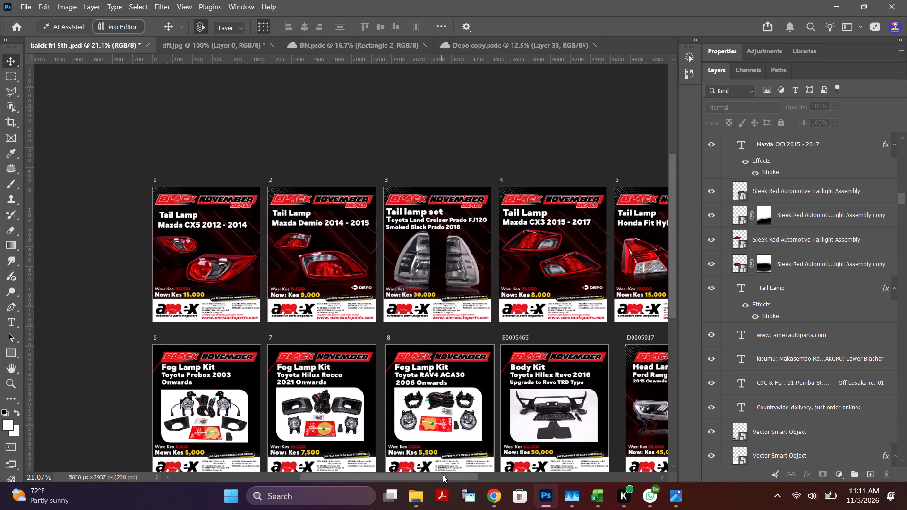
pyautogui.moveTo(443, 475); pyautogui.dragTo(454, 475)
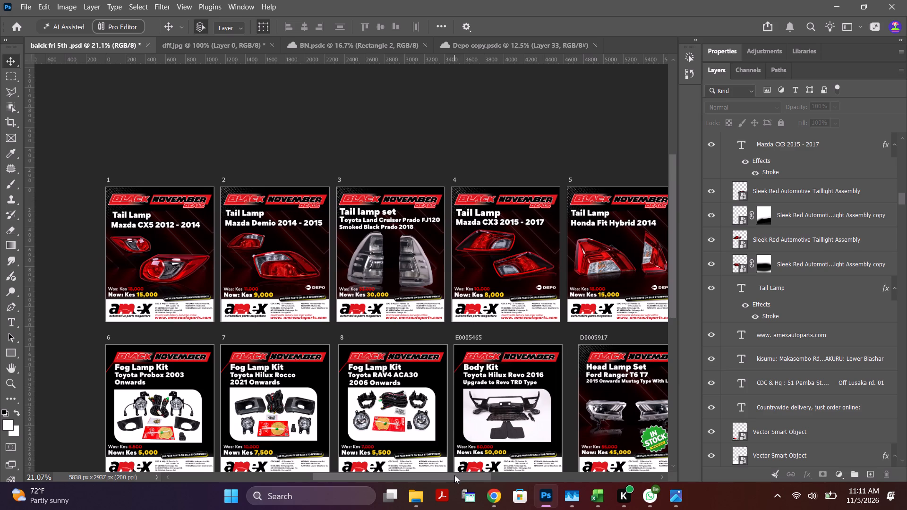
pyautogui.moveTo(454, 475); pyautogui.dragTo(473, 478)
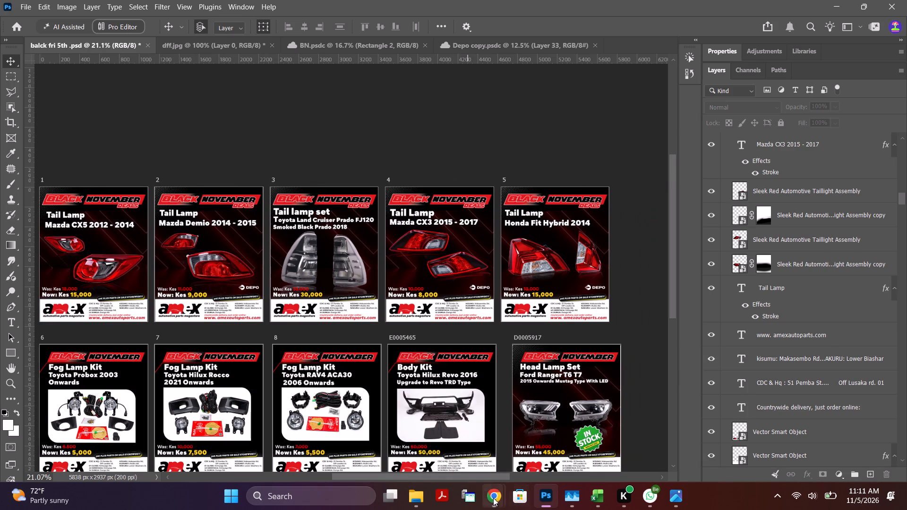
# Switch to the 5th nov folder of exported JPGs in File Explorer and clear the file selection.
pyautogui.click(415, 496)
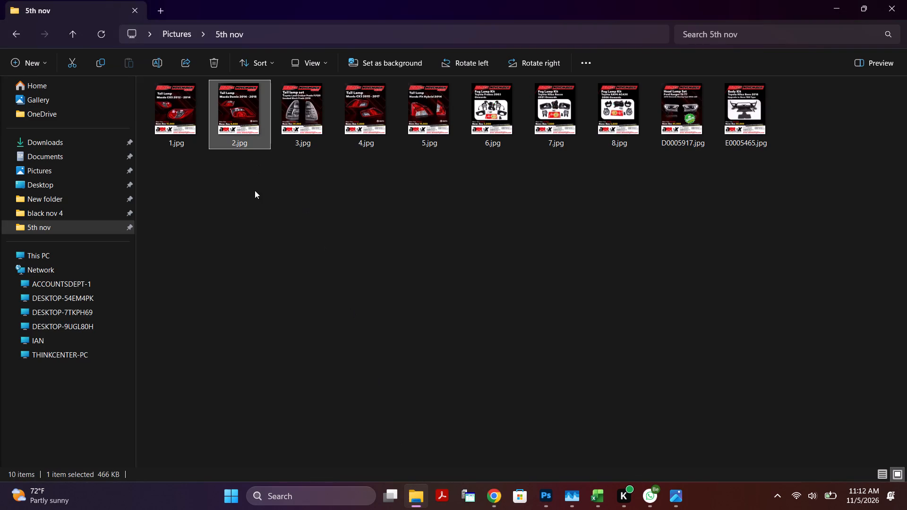
pyautogui.click(255, 190)
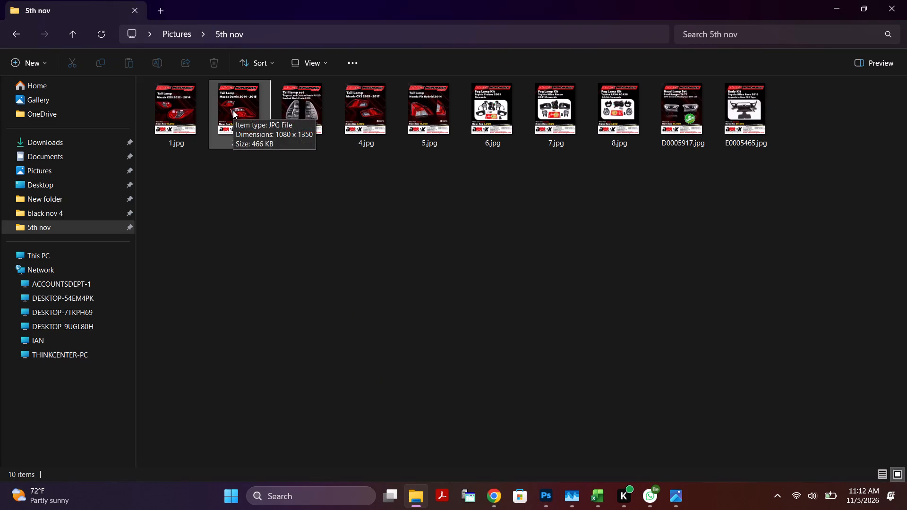
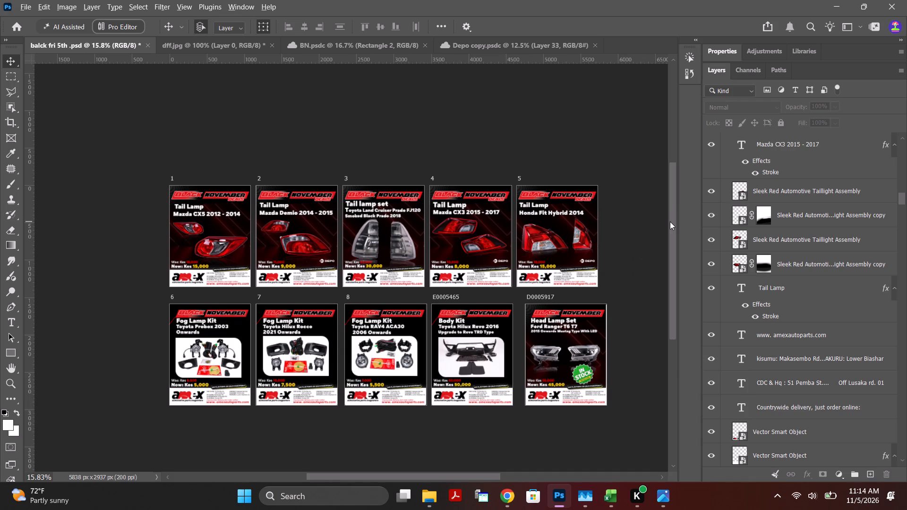
# Delete the hidden masked Layer 3 from artboard 6, the Toyota Probox fog lamp kit poster.
pyautogui.keyDown('alt'); pyautogui.moveTo(669, 222); pyautogui.dragTo(674, 257); pyautogui.keyUp('alt')
pyautogui.keyDown('alt'); pyautogui.scroll(2, 507, 129); pyautogui.keyUp('alt')
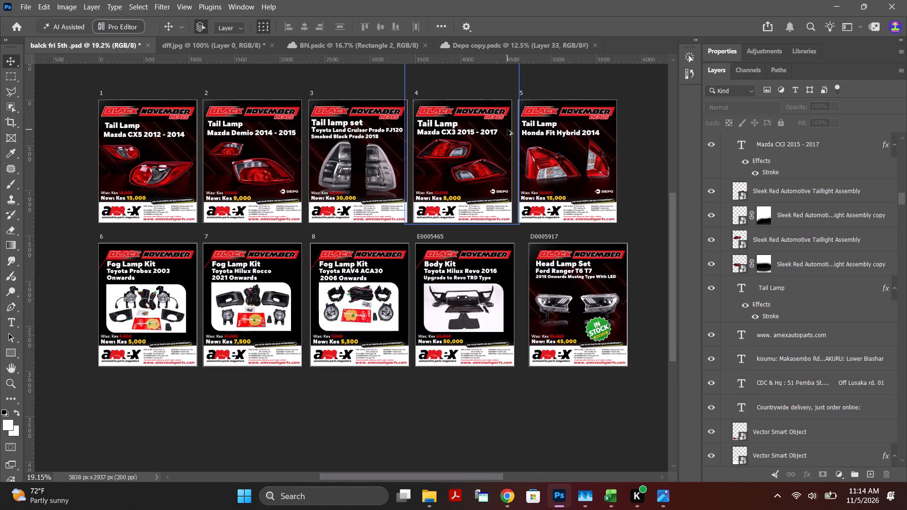
pyautogui.keyDown('alt'); pyautogui.scroll(1, 507, 129); pyautogui.keyUp('alt')
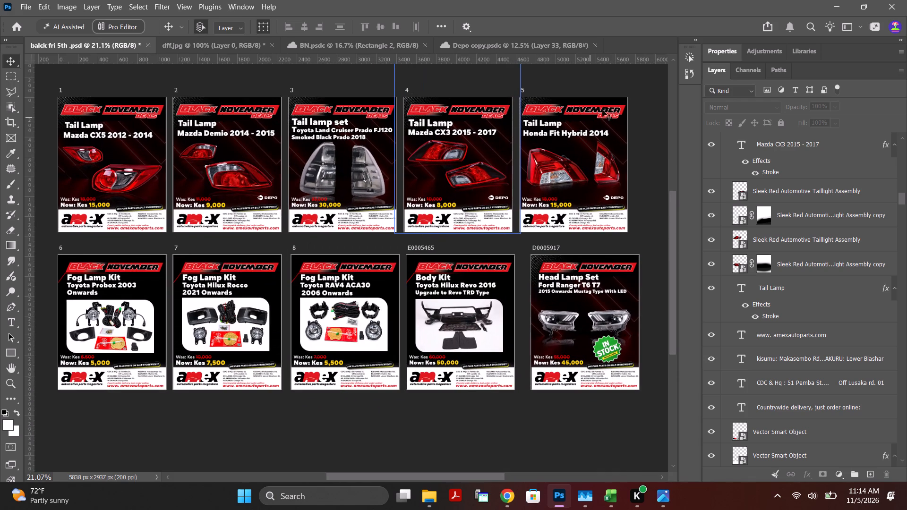
pyautogui.click(639, 135)
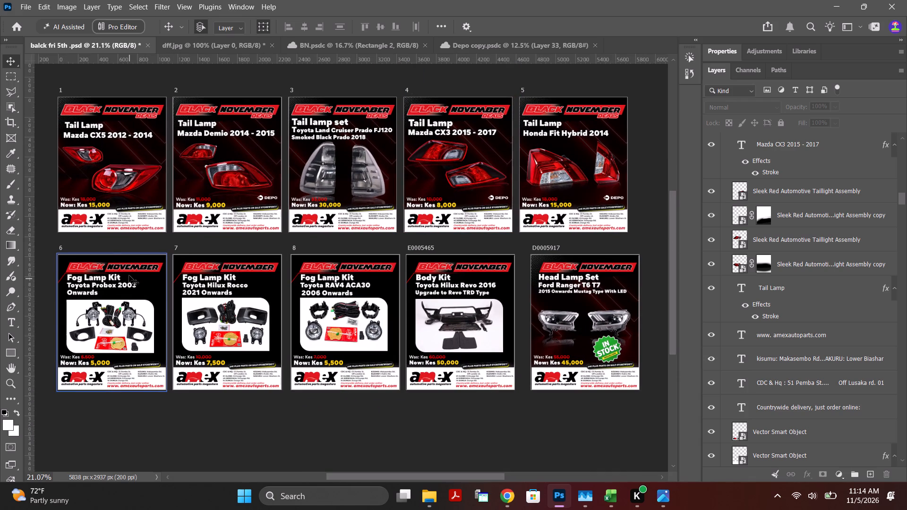
pyautogui.click(129, 275)
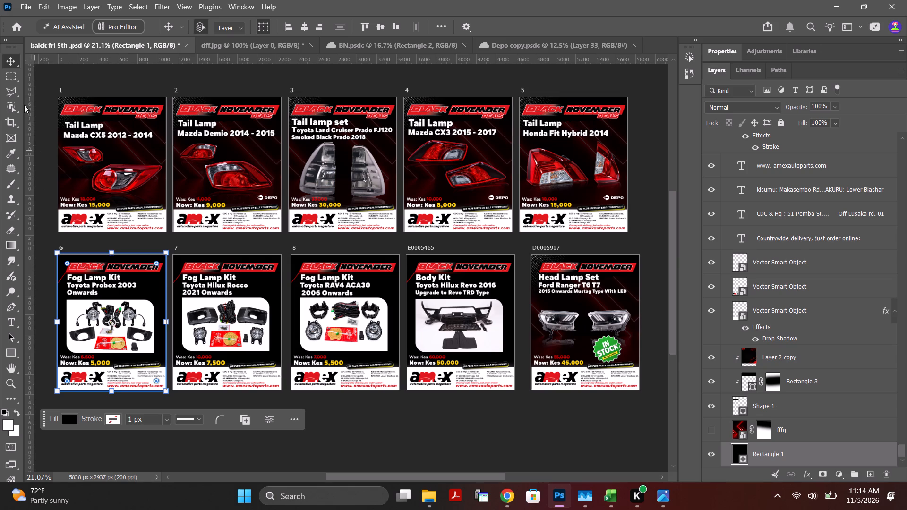
pyautogui.click(9, 65)
pyautogui.click(74, 80)
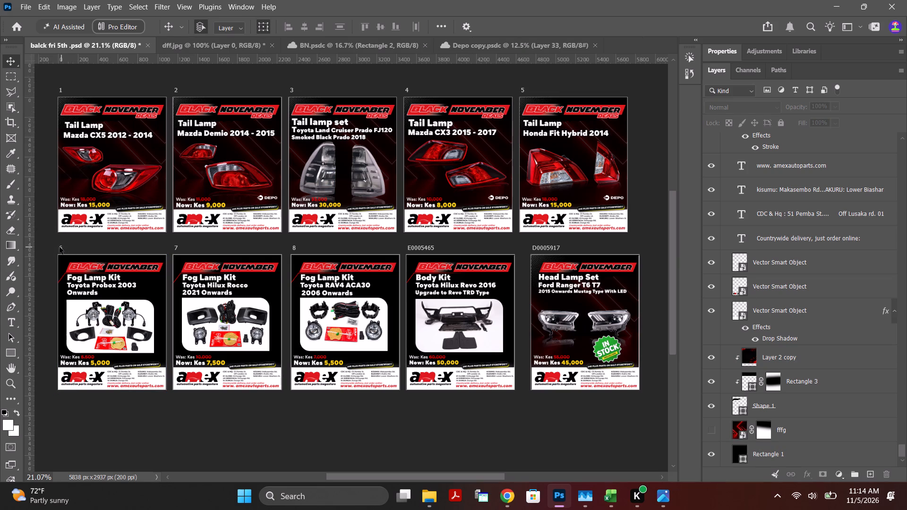
pyautogui.click(60, 247)
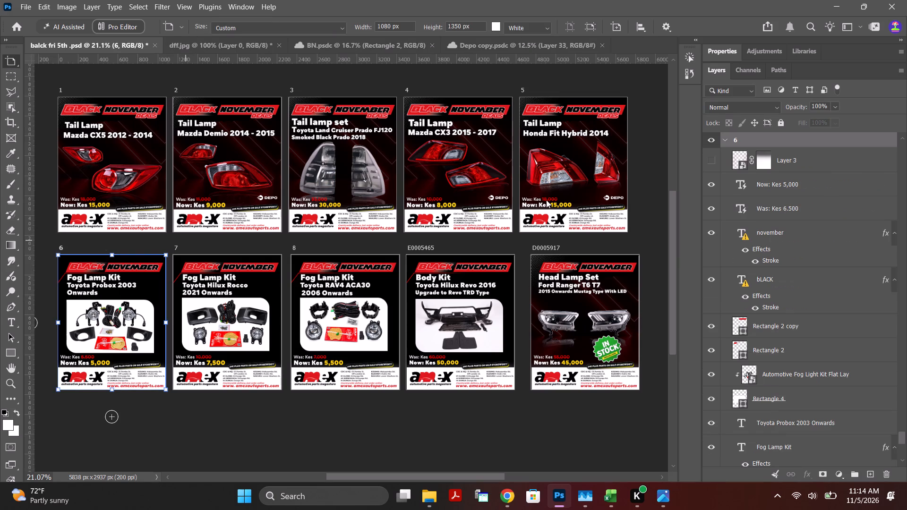
pyautogui.click(809, 163)
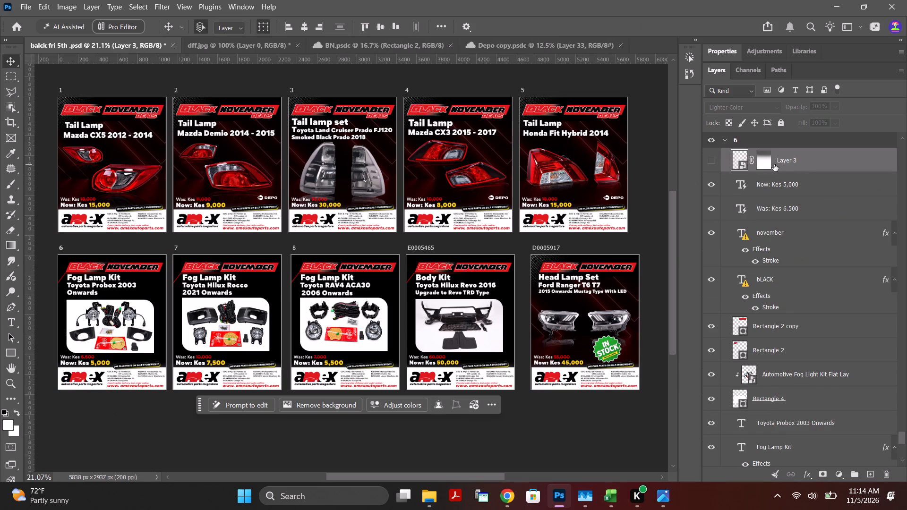
pyautogui.press('Delete')
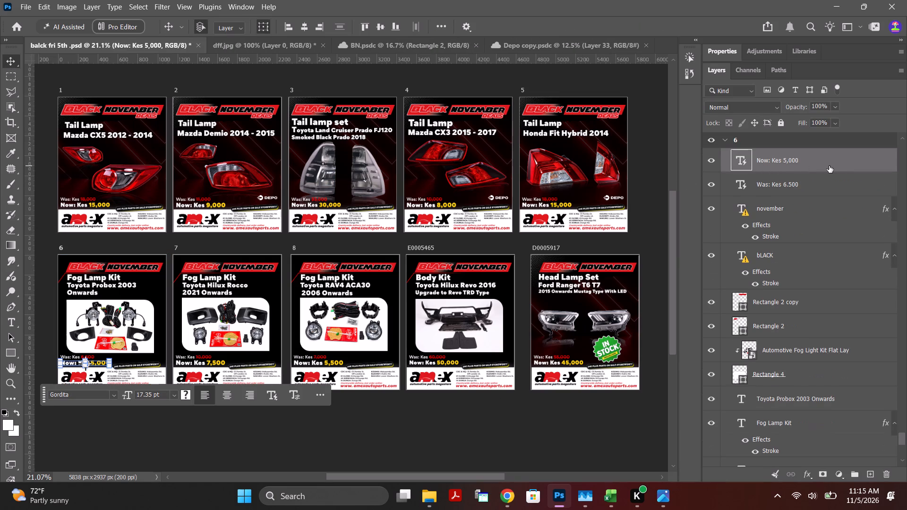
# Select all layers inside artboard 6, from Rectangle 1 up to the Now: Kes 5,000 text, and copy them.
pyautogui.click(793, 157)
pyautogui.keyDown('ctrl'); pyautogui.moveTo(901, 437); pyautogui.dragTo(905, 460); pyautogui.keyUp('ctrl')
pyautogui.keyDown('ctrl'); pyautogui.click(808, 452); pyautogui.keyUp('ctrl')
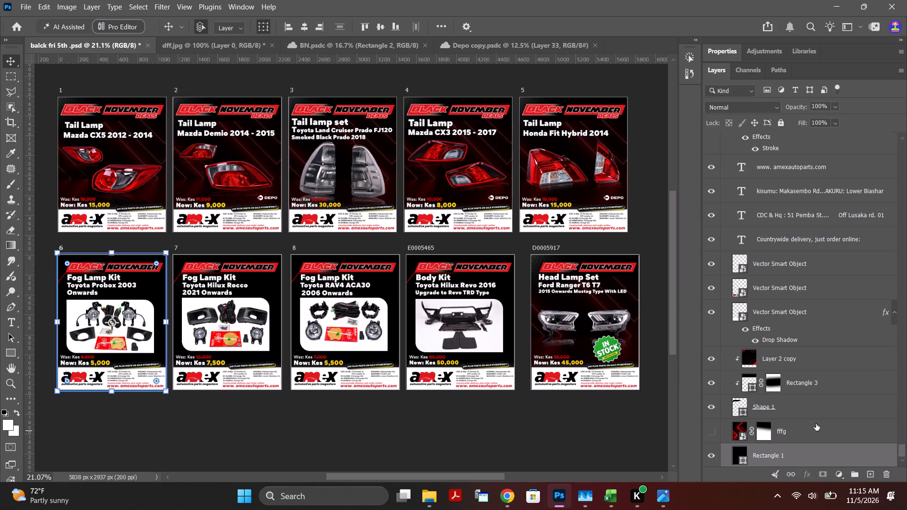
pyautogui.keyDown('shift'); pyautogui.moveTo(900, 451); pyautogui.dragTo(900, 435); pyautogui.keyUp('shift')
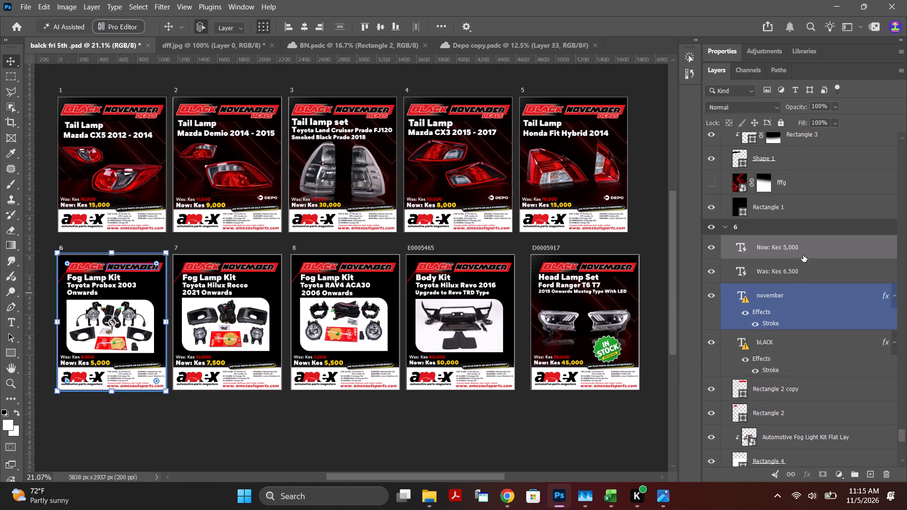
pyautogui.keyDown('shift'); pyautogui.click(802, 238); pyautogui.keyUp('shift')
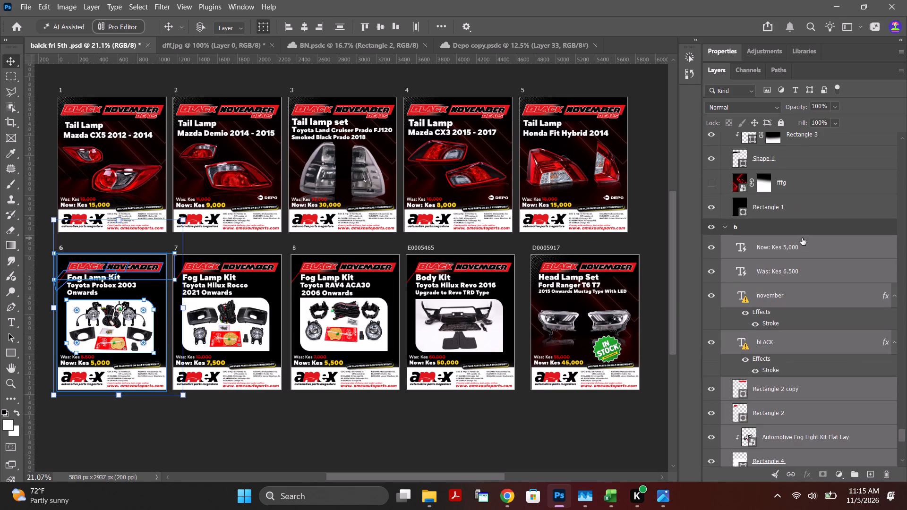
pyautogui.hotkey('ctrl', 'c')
# Close the dff.jpg halftone image document.
pyautogui.click(206, 42)
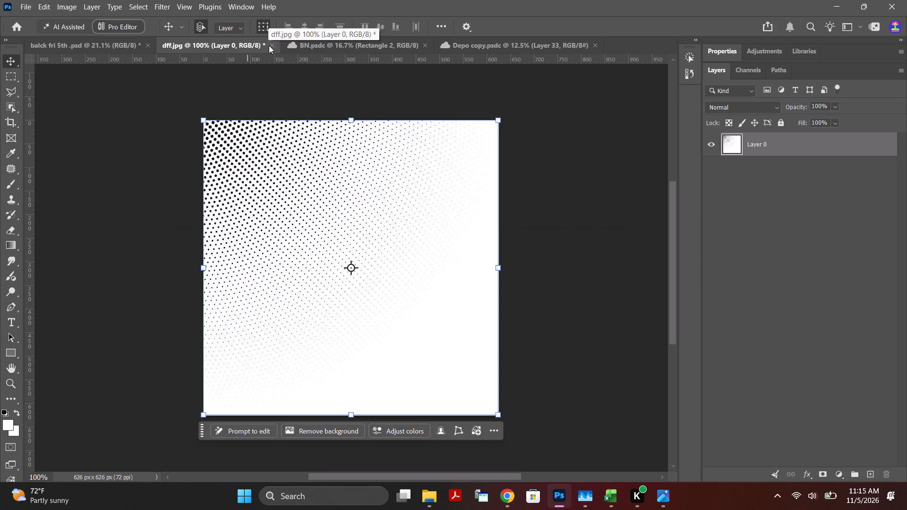
pyautogui.click(271, 46)
pyautogui.click(462, 191)
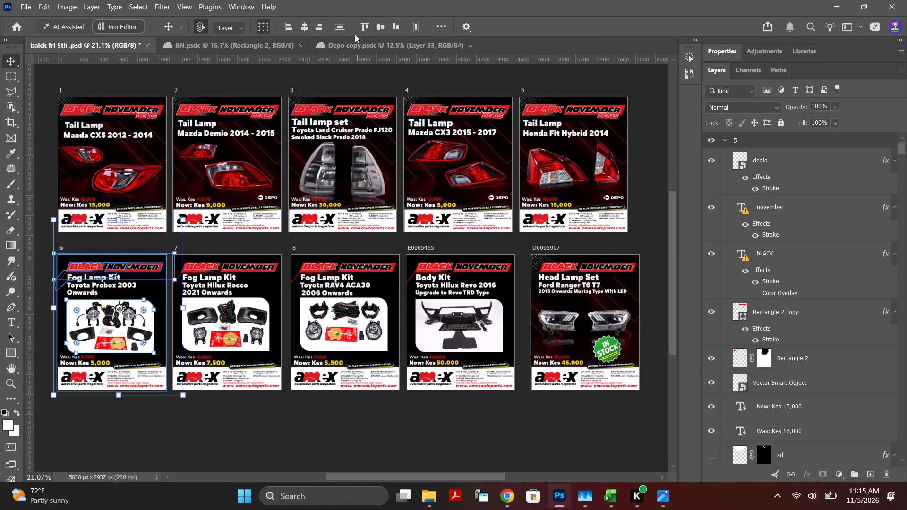
# Create a new RGB artboard document of 1080 x 1350 pixels at 200 pixels/inch with a white background.
pyautogui.click(352, 50)
pyautogui.click(241, 46)
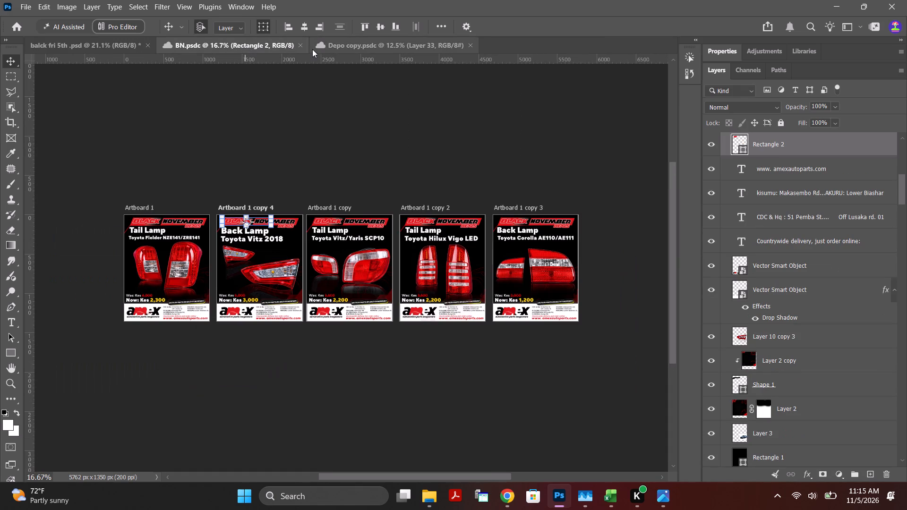
pyautogui.click(342, 83)
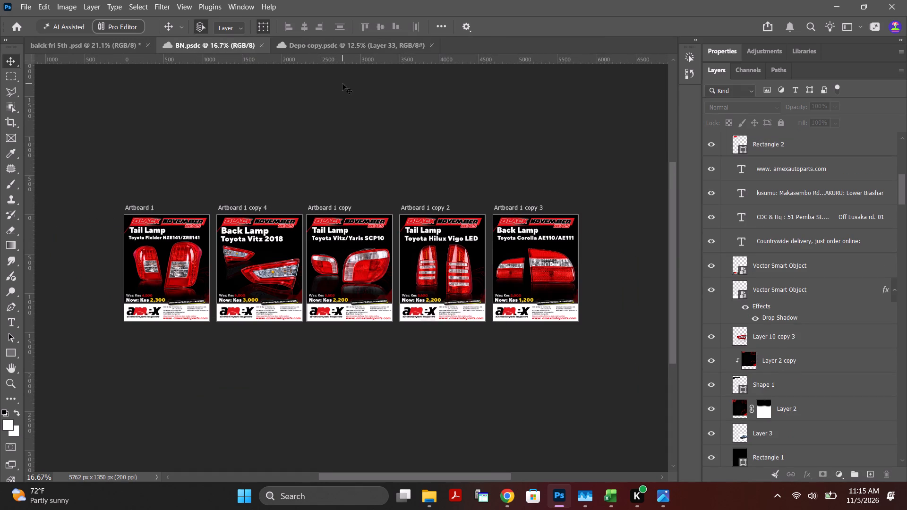
pyautogui.click(27, 7)
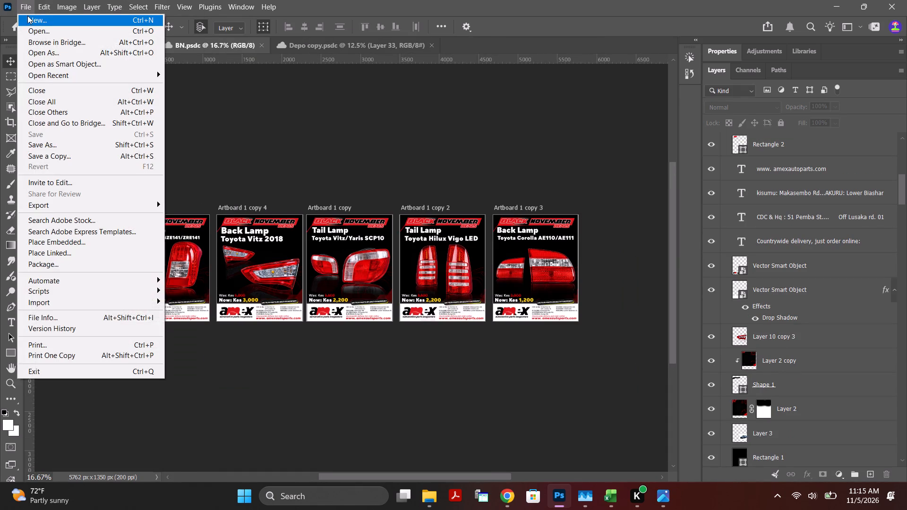
pyautogui.click(31, 19)
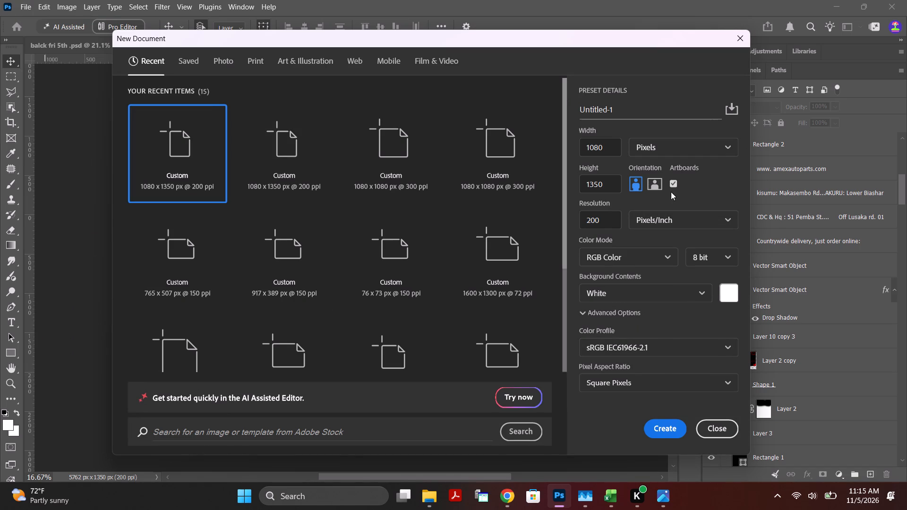
pyautogui.click(672, 430)
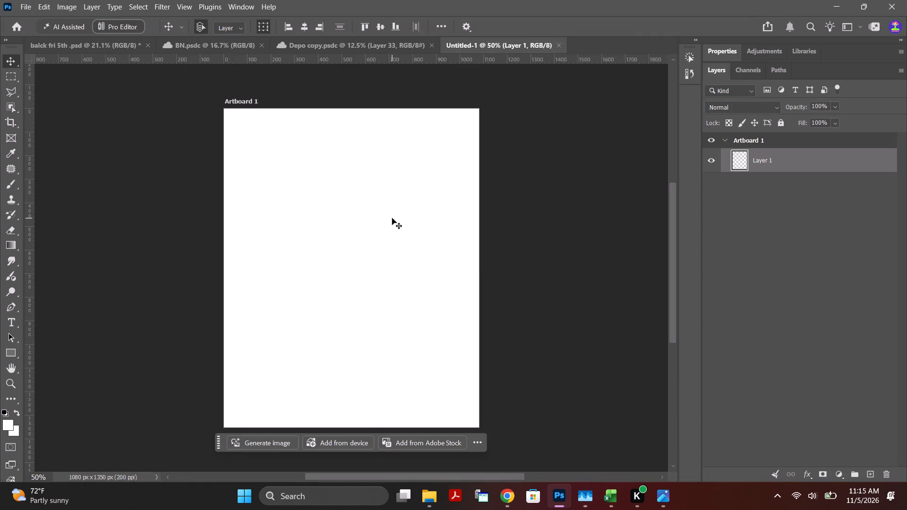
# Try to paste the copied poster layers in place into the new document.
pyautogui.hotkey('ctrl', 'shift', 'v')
# Copy all layers of artboard 6, from Now: Kes 5,000 to Rectangle 1, and paste them in place onto the new document's artboard.
pyautogui.click(97, 41)
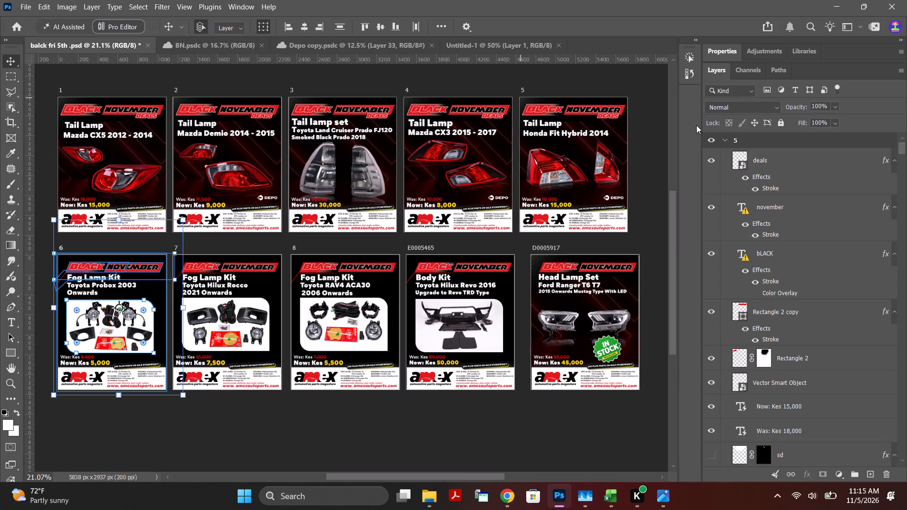
pyautogui.click(165, 434)
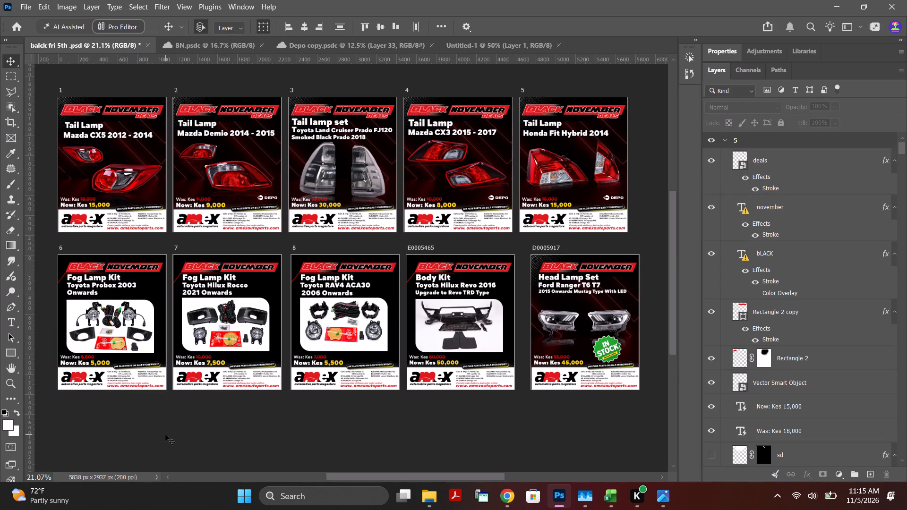
pyautogui.click(61, 252)
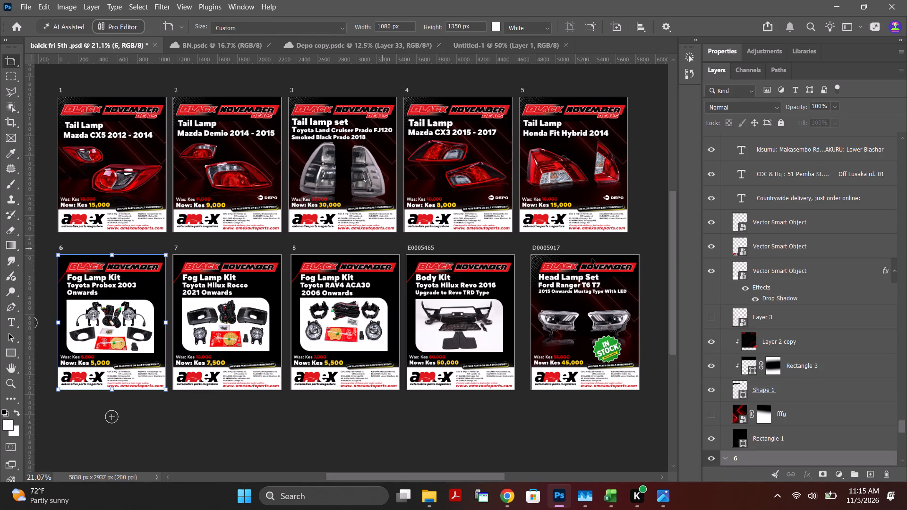
pyautogui.moveTo(898, 425); pyautogui.dragTo(898, 425)
pyautogui.moveTo(898, 425); pyautogui.dragTo(896, 436)
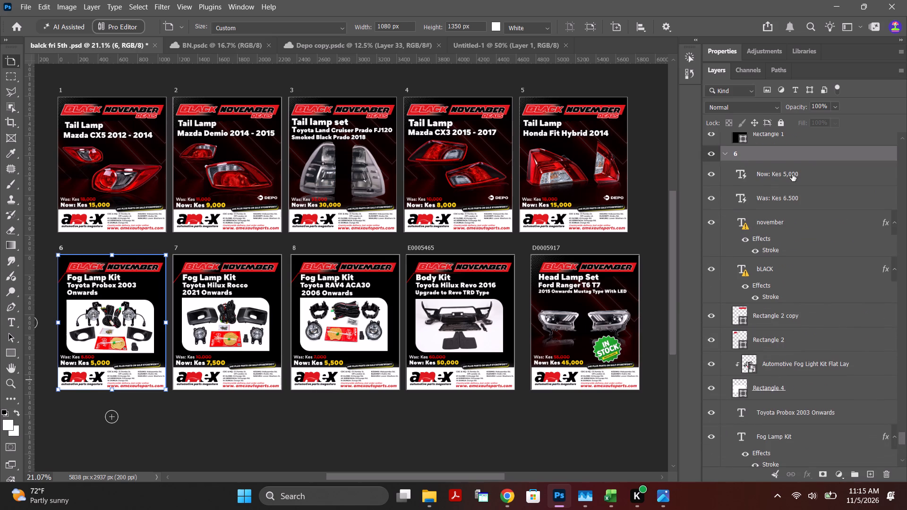
pyautogui.click(792, 174)
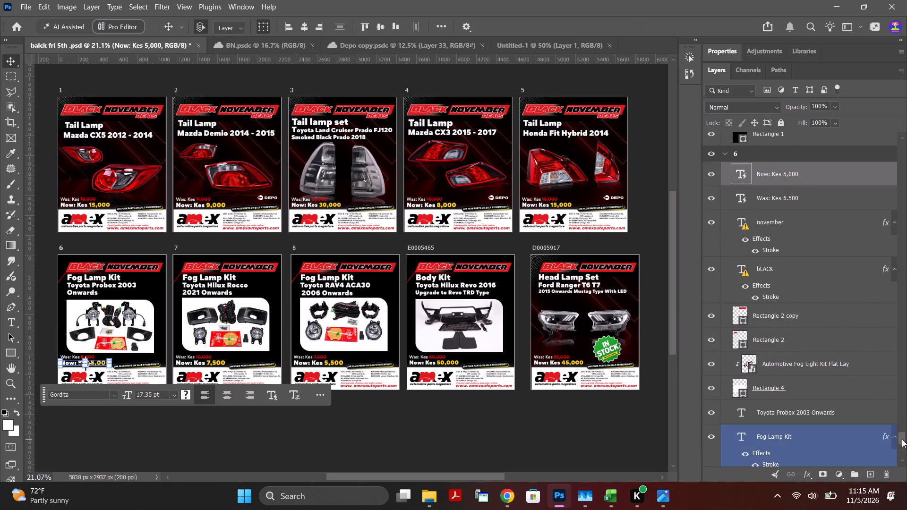
pyautogui.keyDown('shift'); pyautogui.moveTo(903, 438); pyautogui.dragTo(906, 464); pyautogui.keyUp('shift')
pyautogui.keyDown('shift'); pyautogui.click(837, 449); pyautogui.keyUp('shift')
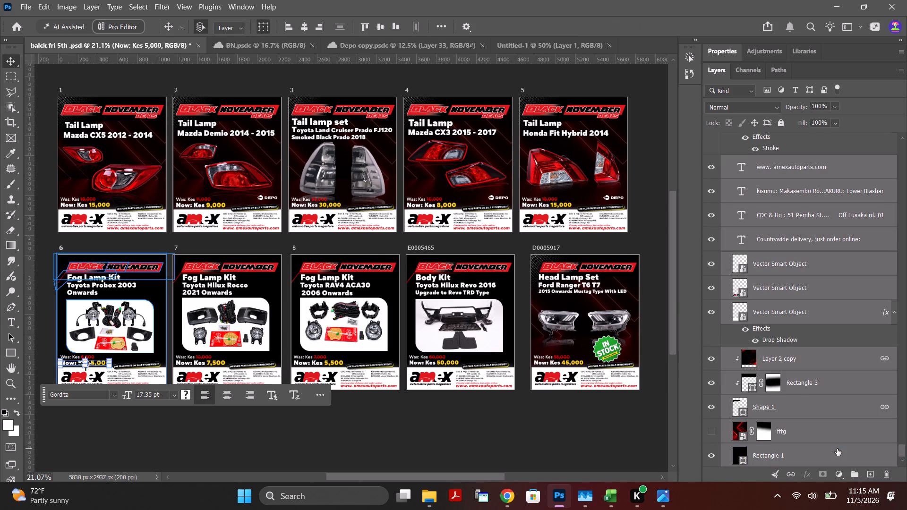
pyautogui.hotkey('ctrl', 'c')
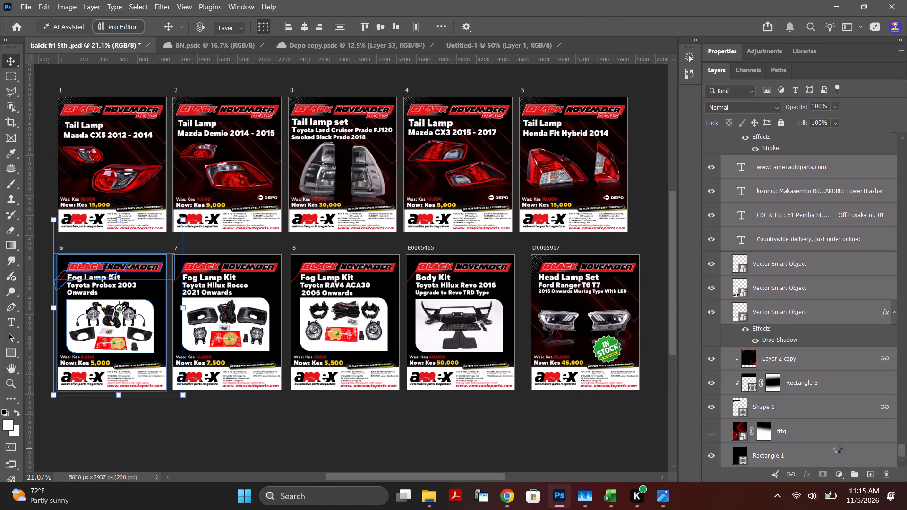
pyautogui.click(476, 49)
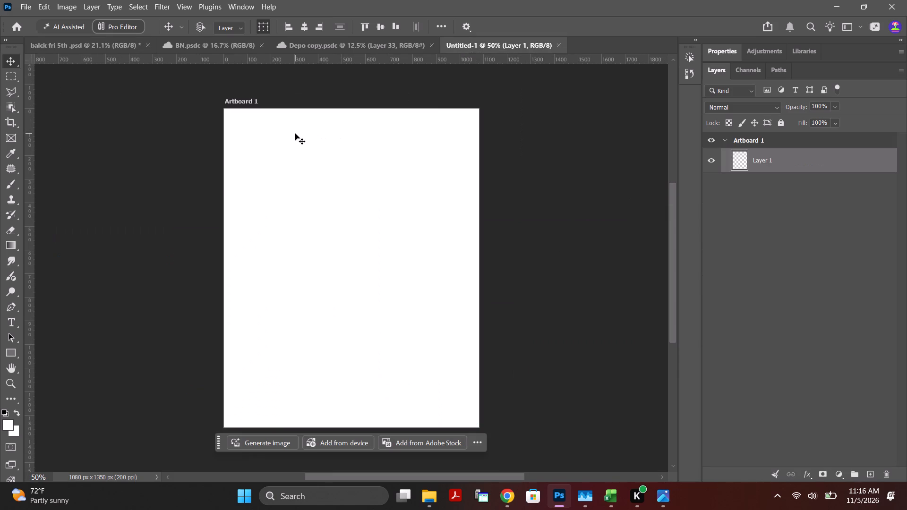
pyautogui.hotkey('ctrl', 'shift', 'v')
pyautogui.click(582, 236)
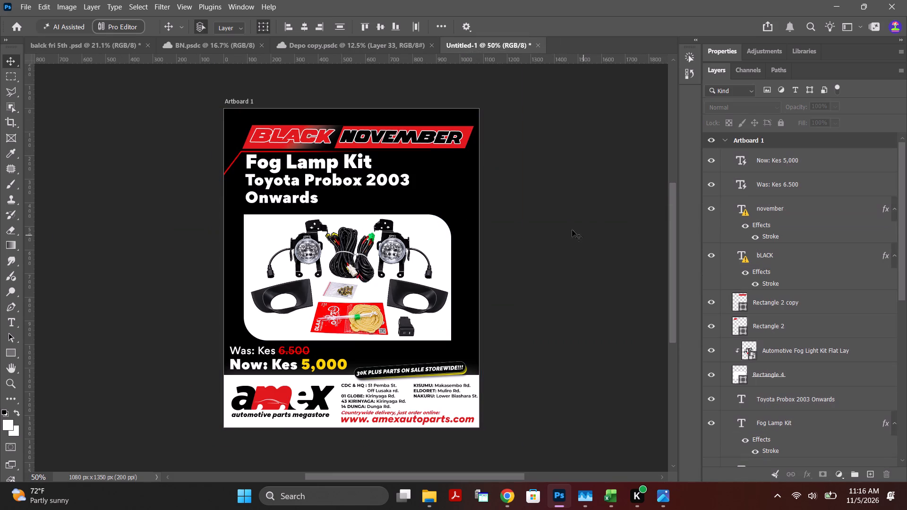
# Delete the fog light kit image and the white rounded rectangle behind it from the new poster.
pyautogui.click(352, 258)
pyautogui.press('BackSpace')
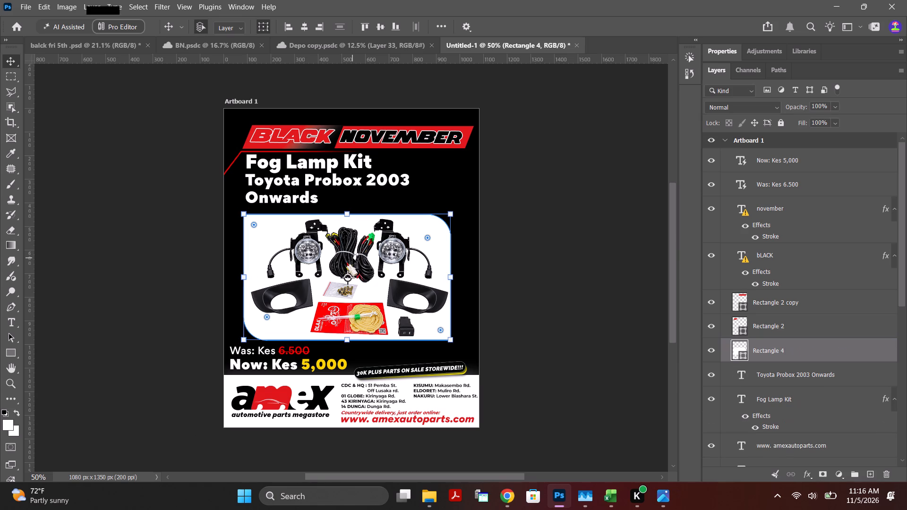
pyautogui.click(374, 252)
pyautogui.press('BackSpace')
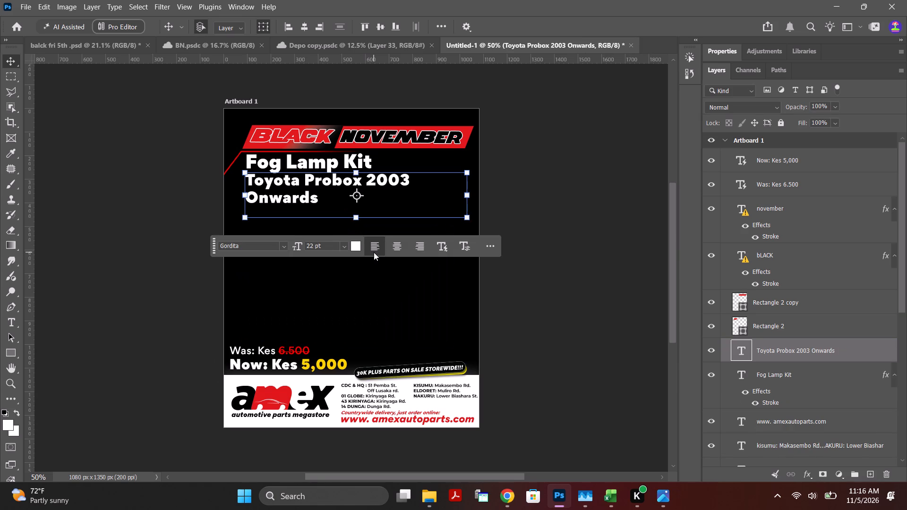
pyautogui.click(536, 244)
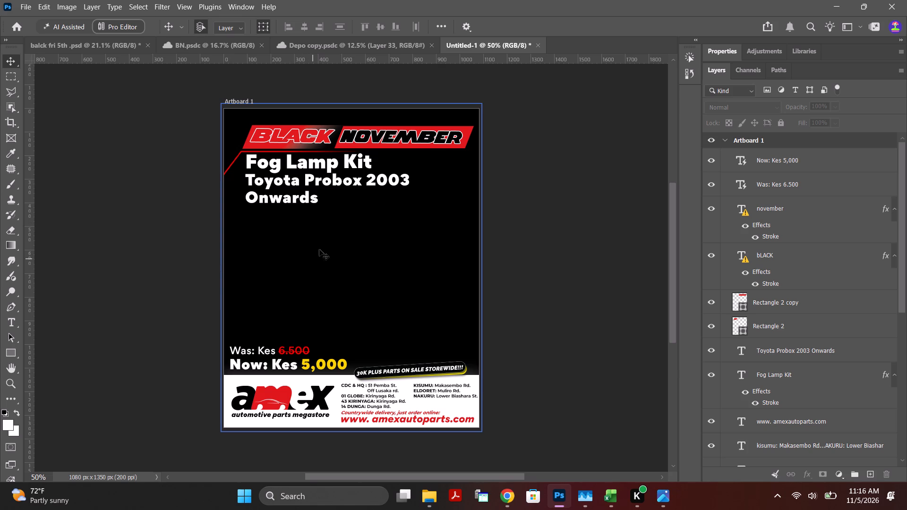
# Delete the hidden fffg layer and the black Rectangle 1 background from the new poster.
pyautogui.click(401, 256)
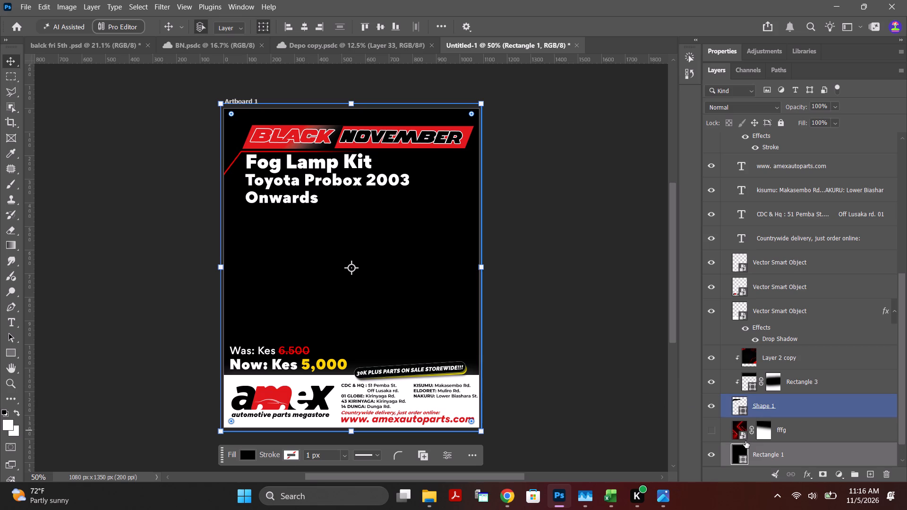
pyautogui.click(797, 430)
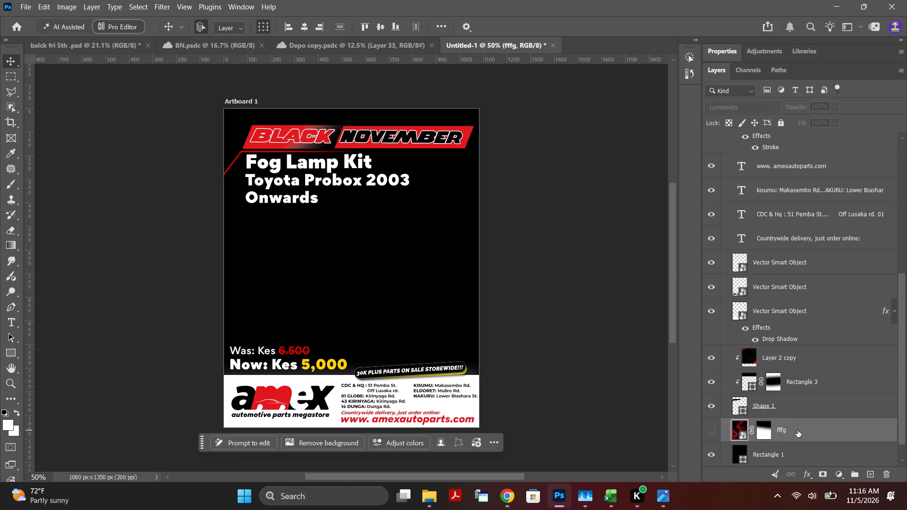
pyautogui.press('Delete')
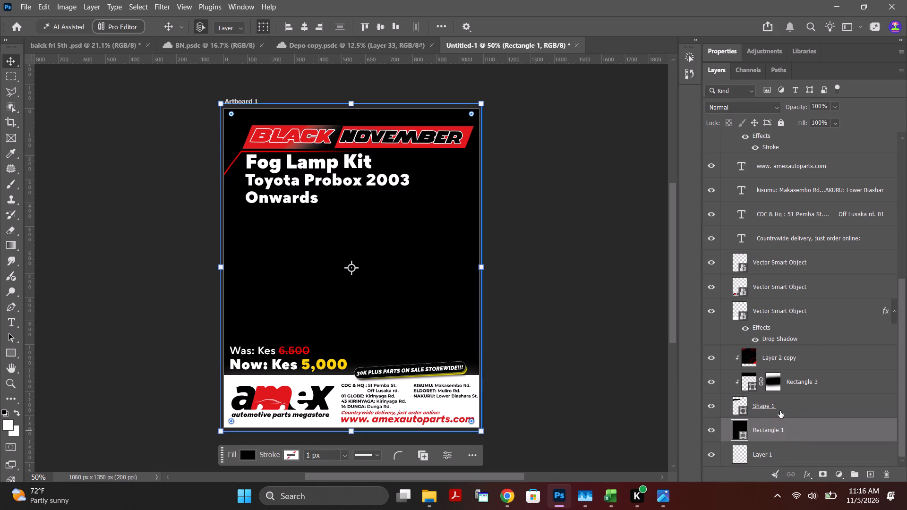
pyautogui.click(788, 436)
pyautogui.press('BackSpace')
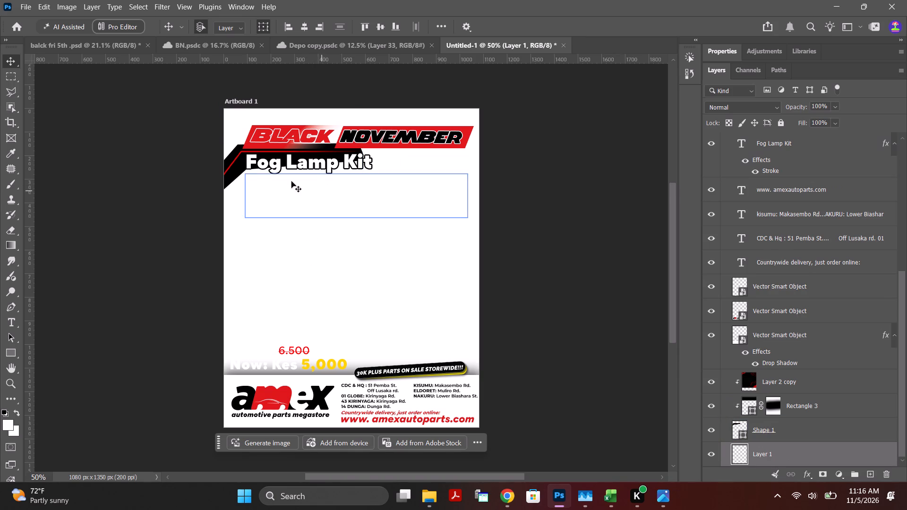
# Convert the linked Layer 2 copy to a smart object and open its contents for editing.
pyautogui.click(233, 169)
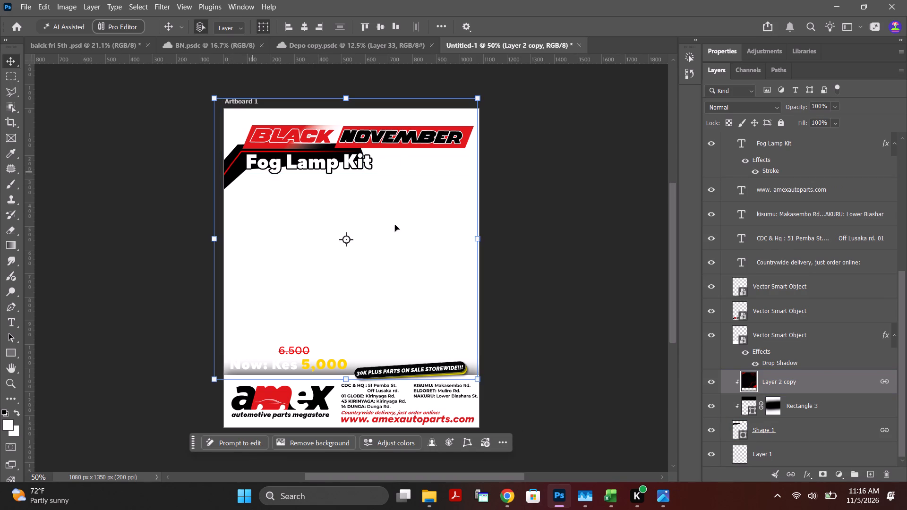
pyautogui.rightClick(810, 380)
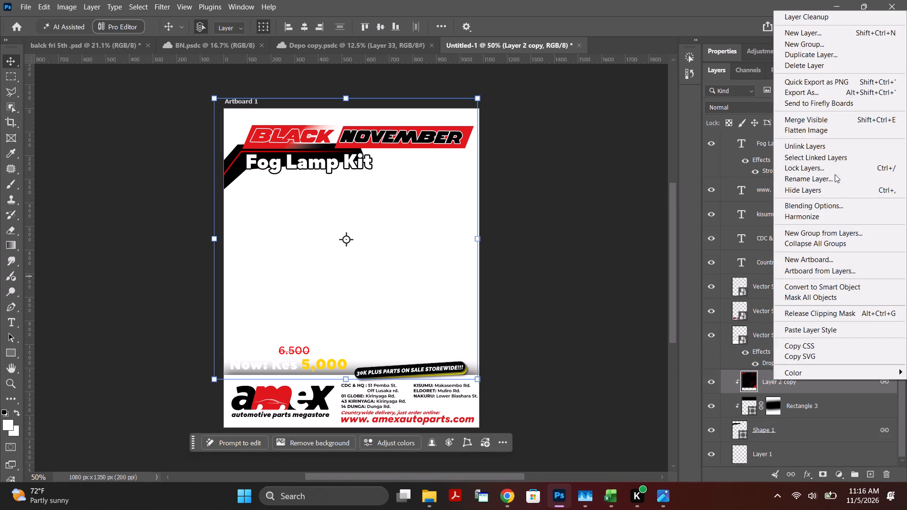
pyautogui.click(833, 287)
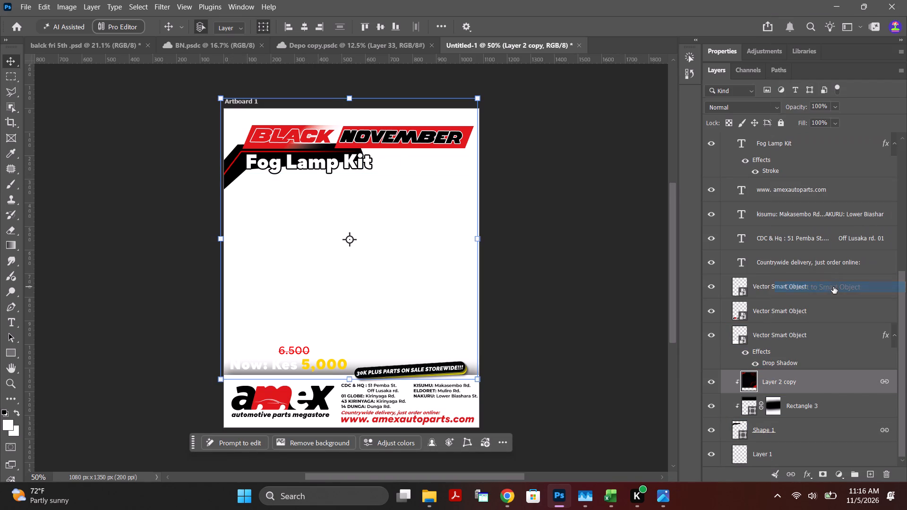
pyautogui.doubleClick(754, 388)
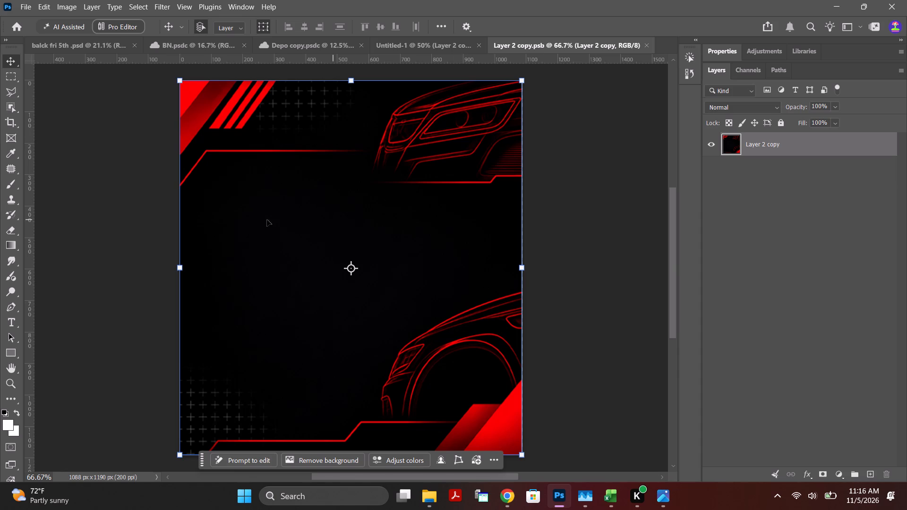
# Draw a three-point Pen tool shape about 616 x 114 px tracing the red angled line near the artwork's upper left.
pyautogui.rightClick(9, 306)
pyautogui.click(50, 304)
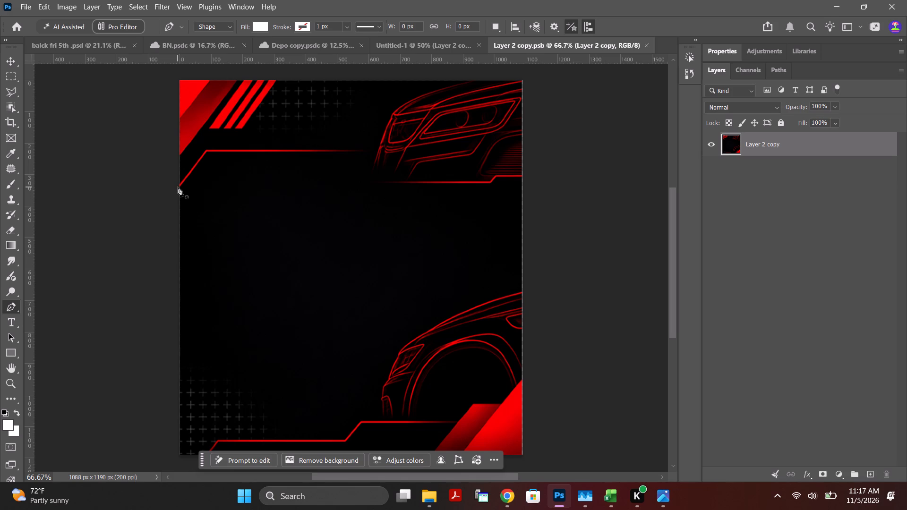
pyautogui.click(180, 186)
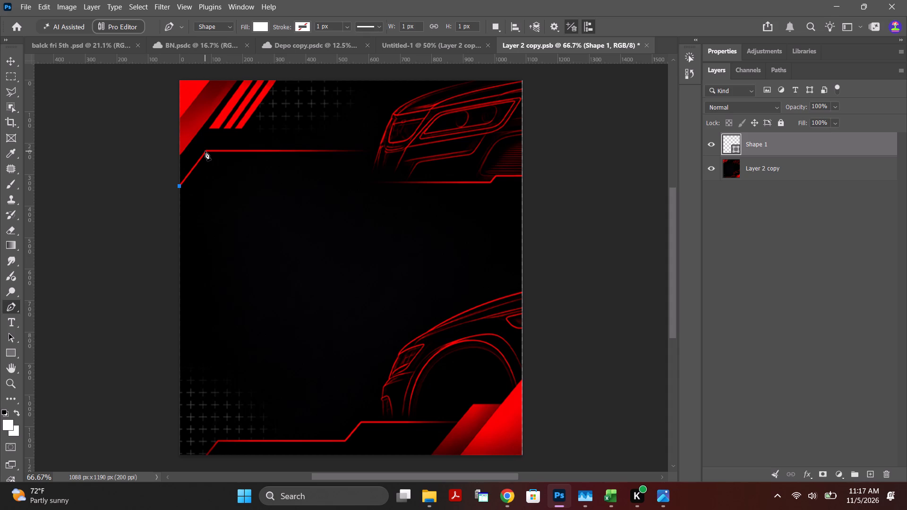
pyautogui.click(206, 151)
pyautogui.keyDown('alt'); pyautogui.scroll(11, 234, 156); pyautogui.keyUp('alt')
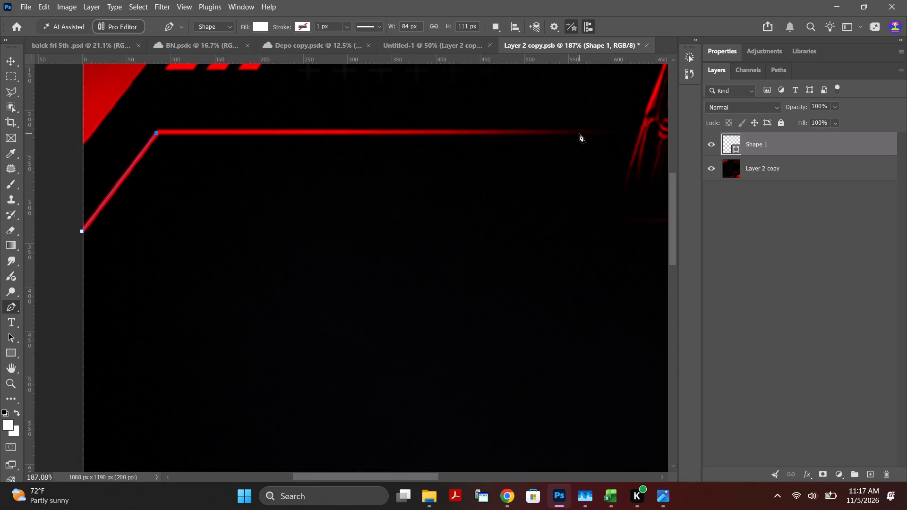
pyautogui.click(626, 131)
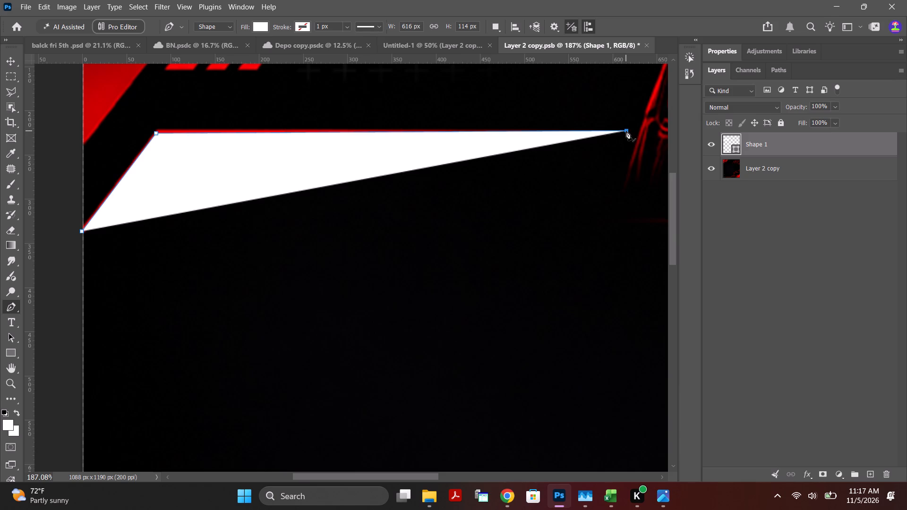
# Remove the traced shape's fill and give it a red stroke 5.26 px wide.
pyautogui.click(264, 25)
pyautogui.click(194, 51)
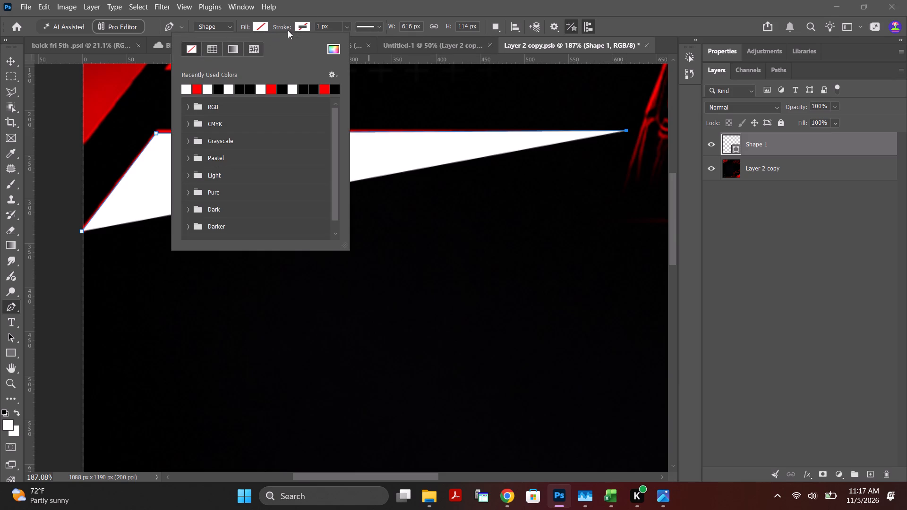
pyautogui.click(305, 23)
pyautogui.click(240, 89)
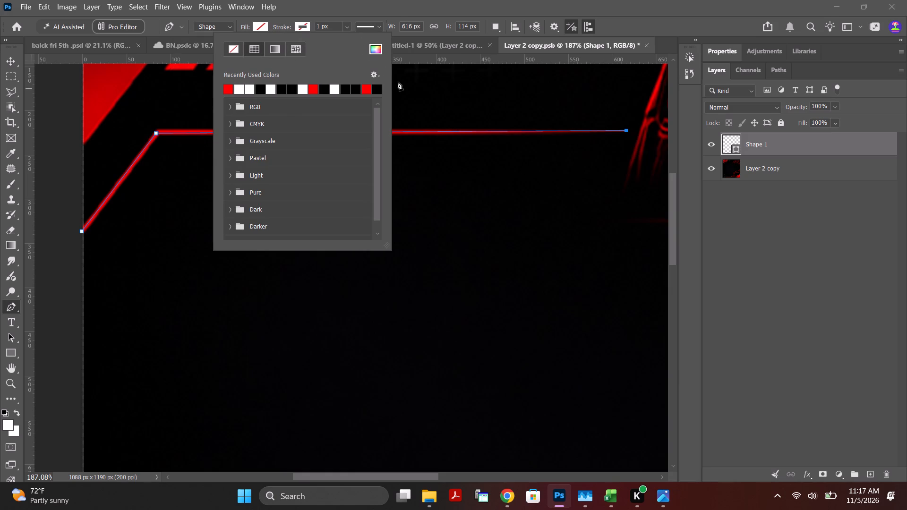
pyautogui.click(345, 26)
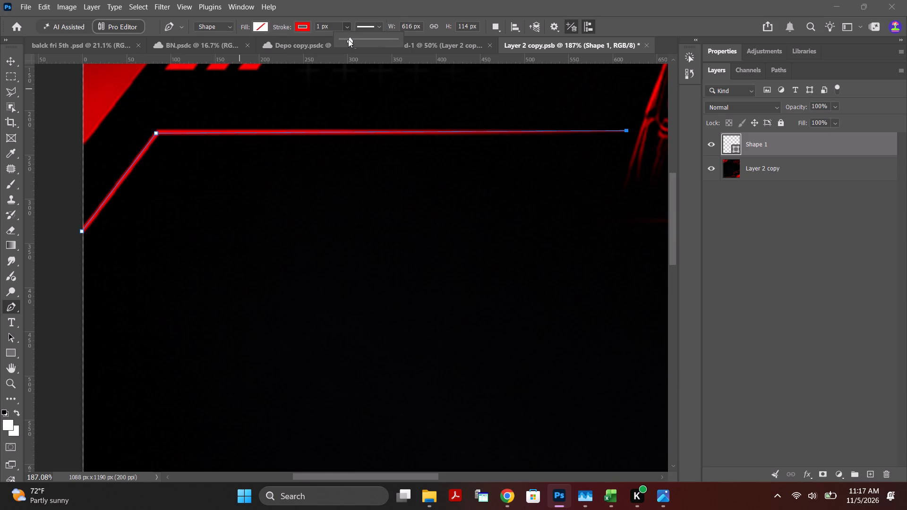
pyautogui.click(351, 40)
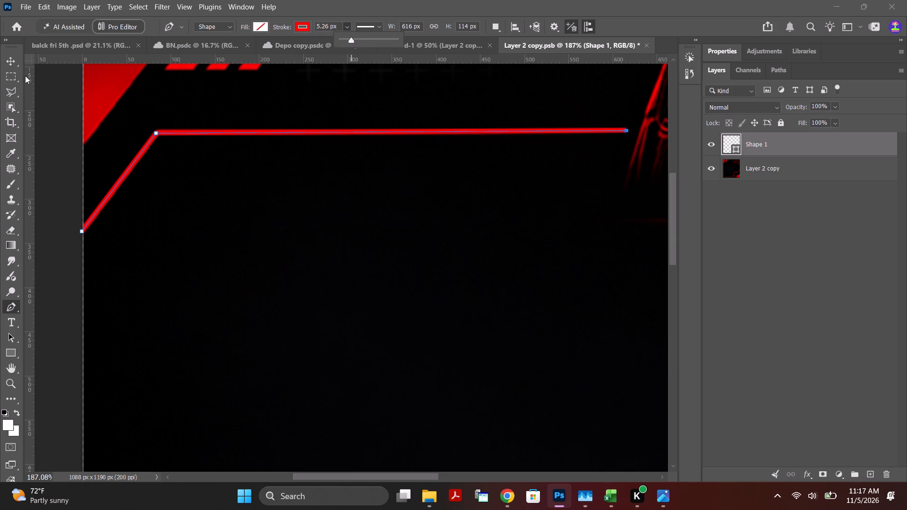
# Move the red traced line down into the empty black area, clear of the original line.
pyautogui.click(10, 59)
pyautogui.click(55, 122)
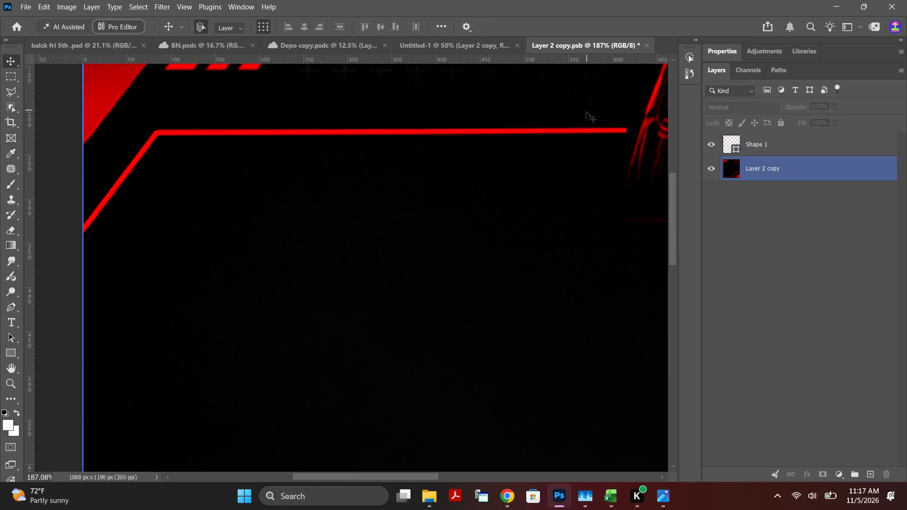
pyautogui.click(589, 131)
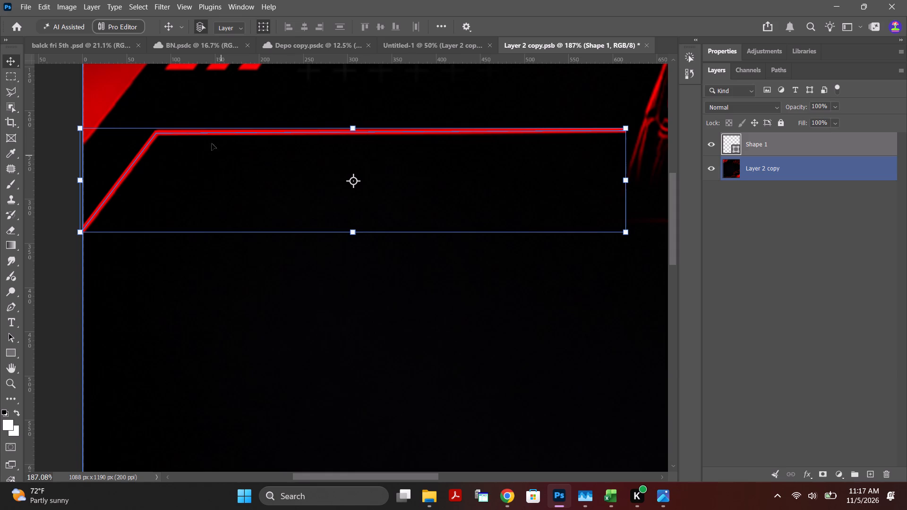
pyautogui.moveTo(216, 133); pyautogui.dragTo(227, 219)
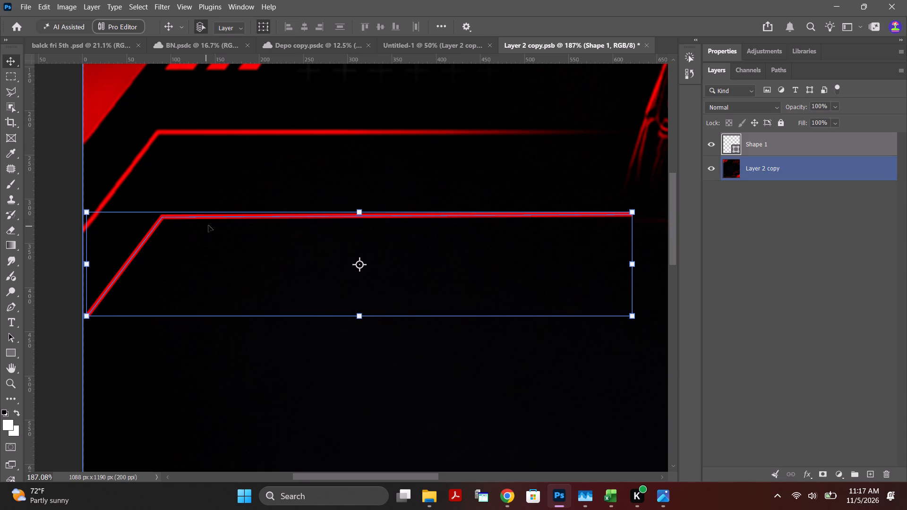
pyautogui.moveTo(217, 216); pyautogui.dragTo(221, 273)
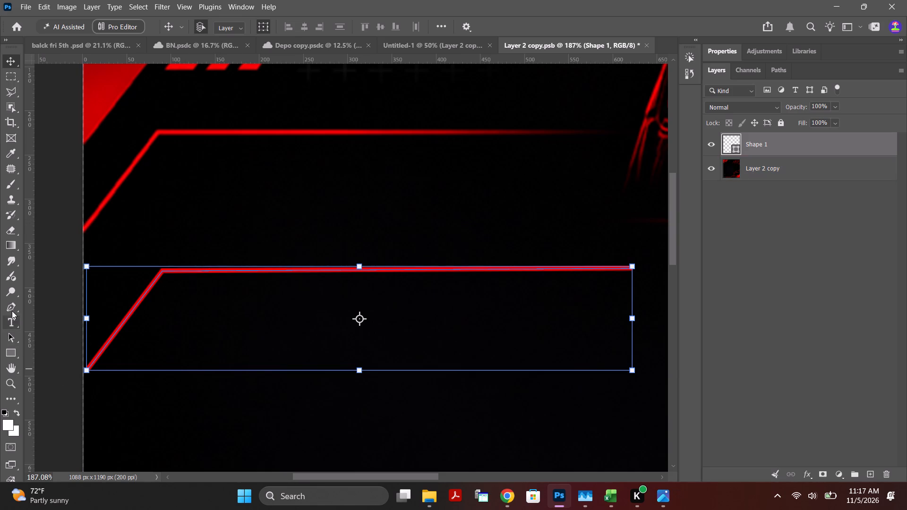
# Draw a second, four-point Pen tool path about 556 x 109 px along the upper edge of the original red line.
pyautogui.click(12, 308)
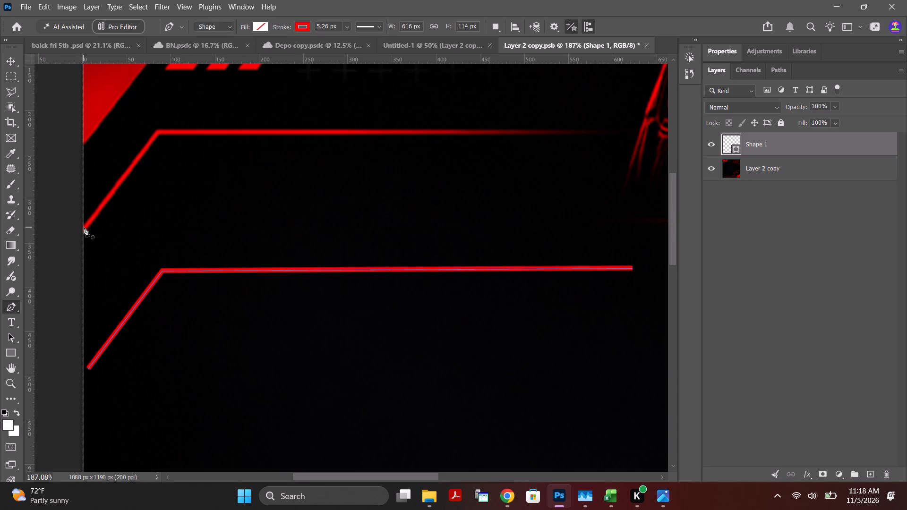
pyautogui.click(83, 227)
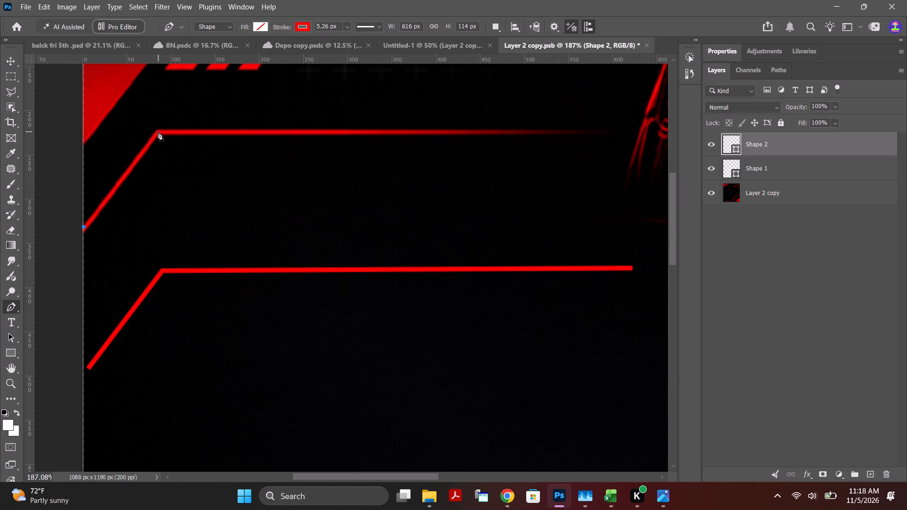
pyautogui.click(158, 130)
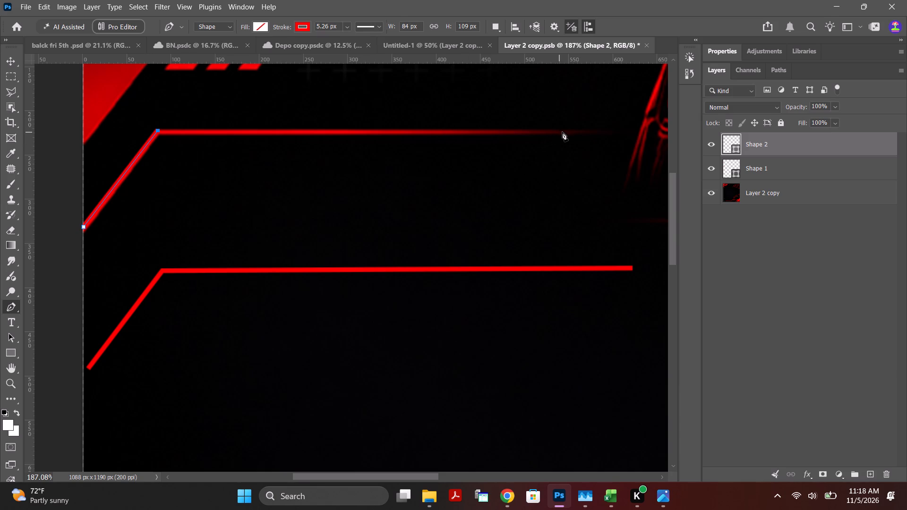
pyautogui.click(416, 130)
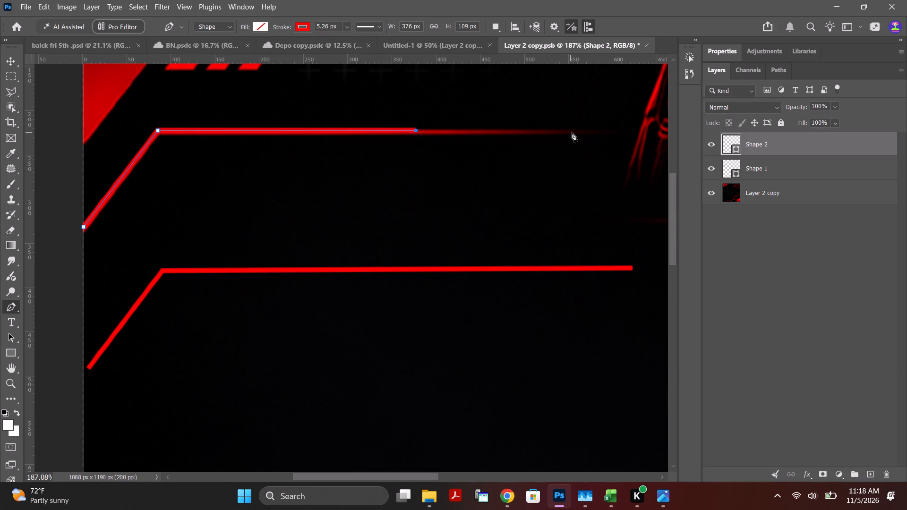
pyautogui.click(575, 131)
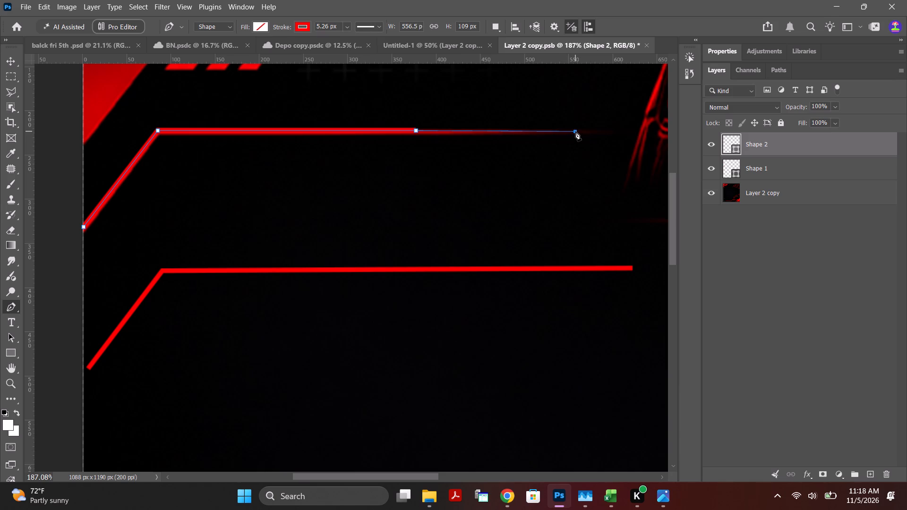
# Set the second path's stroke width to 0.51 px.
pyautogui.click(349, 26)
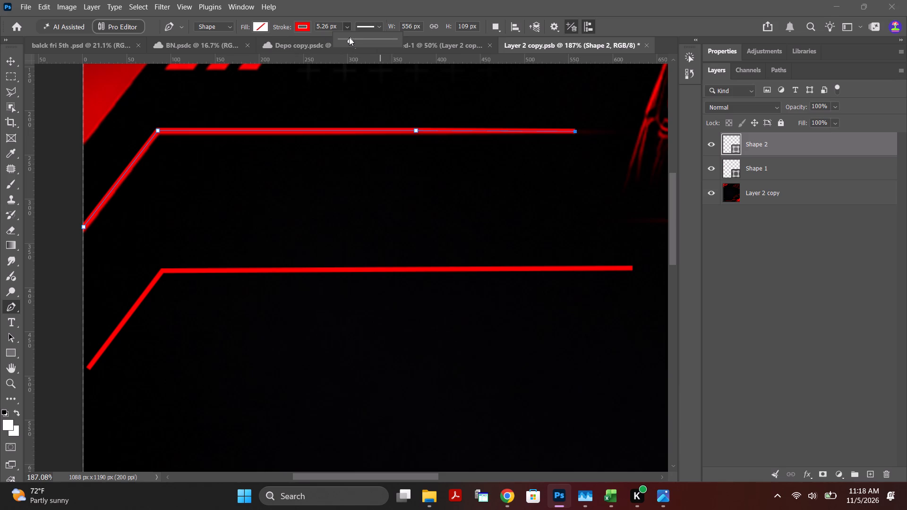
pyautogui.moveTo(350, 41); pyautogui.dragTo(336, 42)
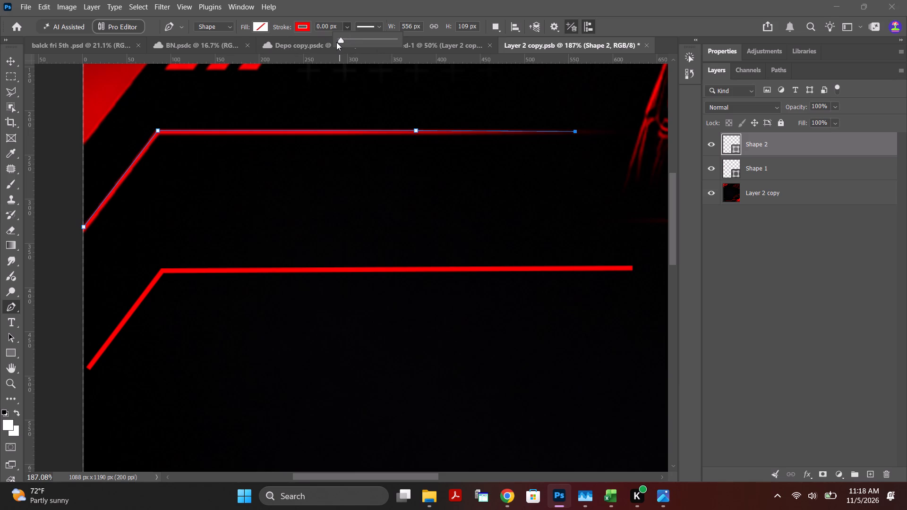
pyautogui.moveTo(336, 42); pyautogui.dragTo(345, 42)
pyautogui.moveTo(345, 42); pyautogui.dragTo(345, 42)
# Continue the second path back along the original red line's lower edge and close it as a tapered outline about 556 x 118 px.
pyautogui.click(162, 136)
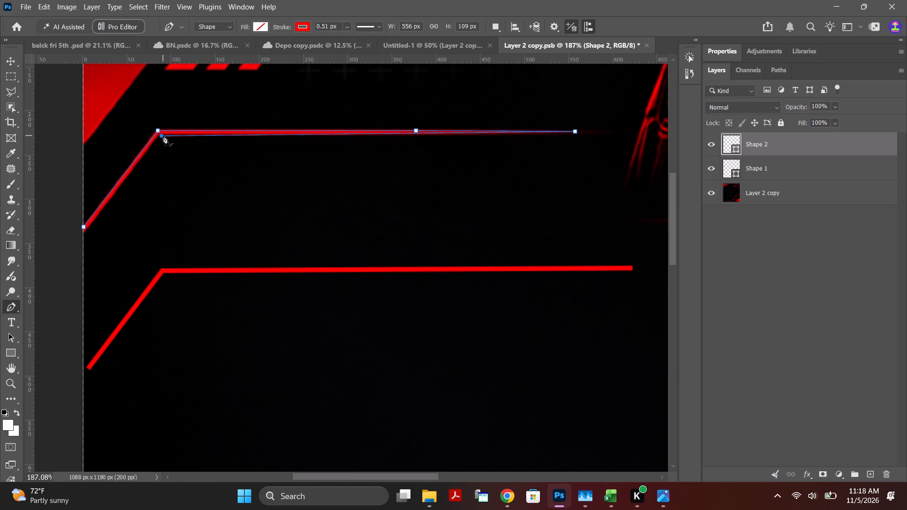
pyautogui.hotkey('ctrl', 'z')
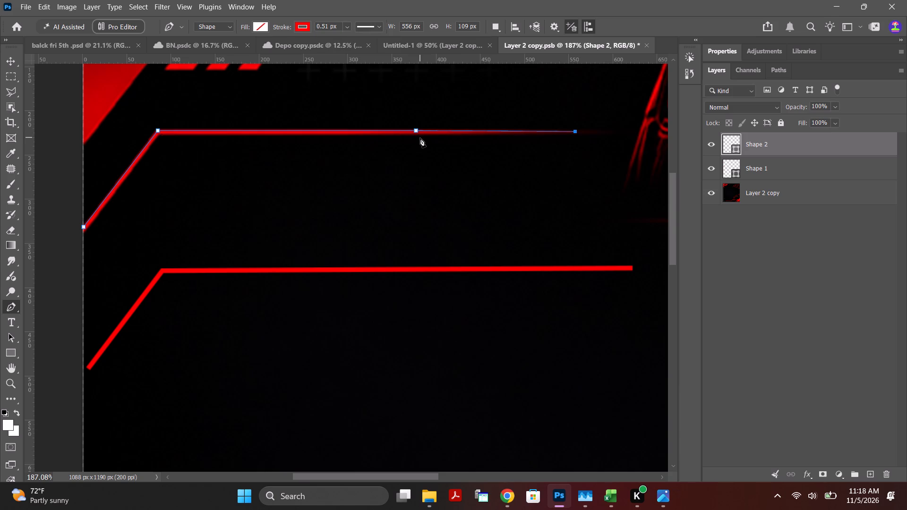
pyautogui.click(418, 136)
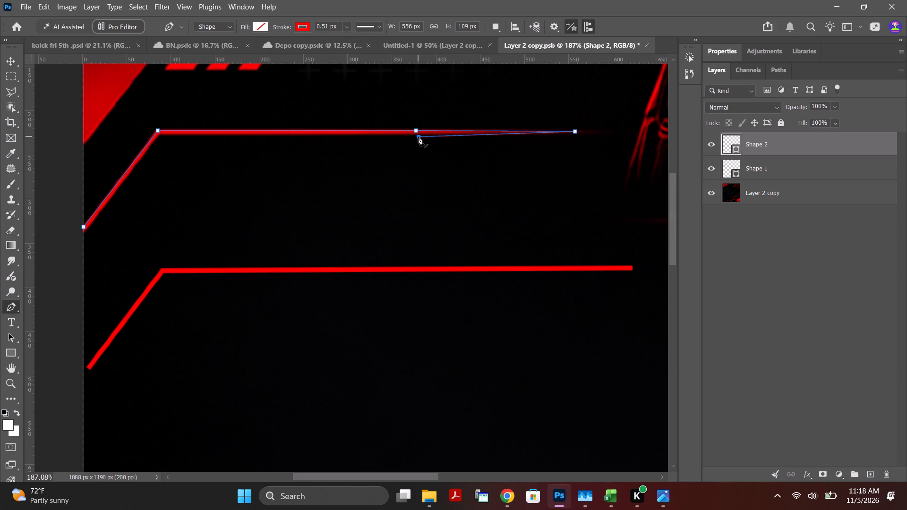
pyautogui.hotkey('ctrl', 'z')
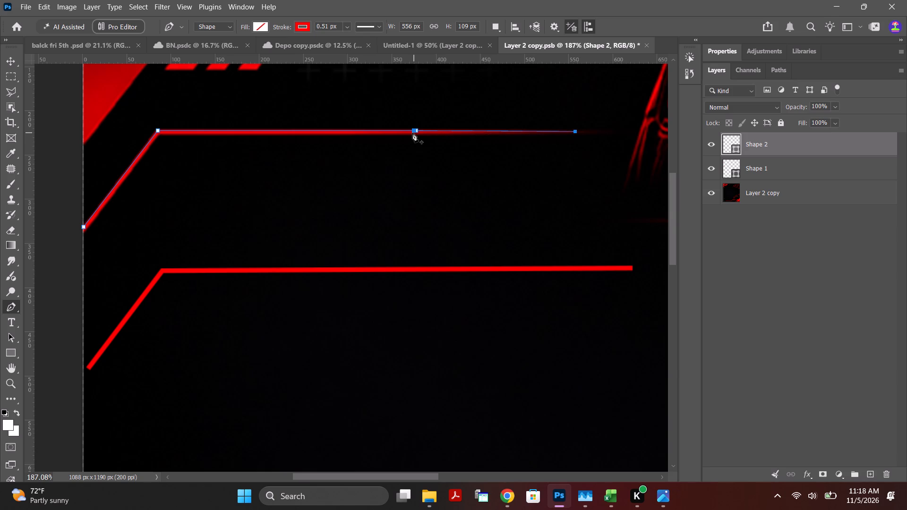
pyautogui.click(416, 135)
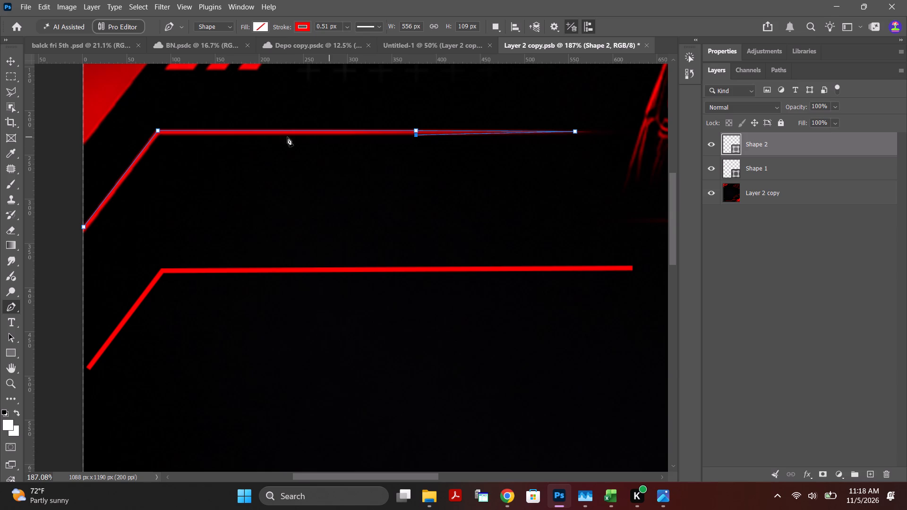
pyautogui.click(161, 136)
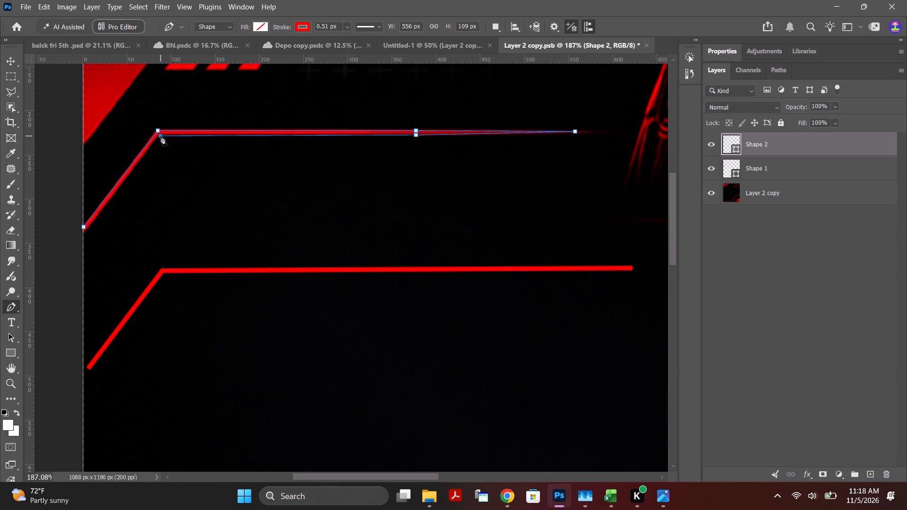
pyautogui.click(86, 235)
pyautogui.click(84, 228)
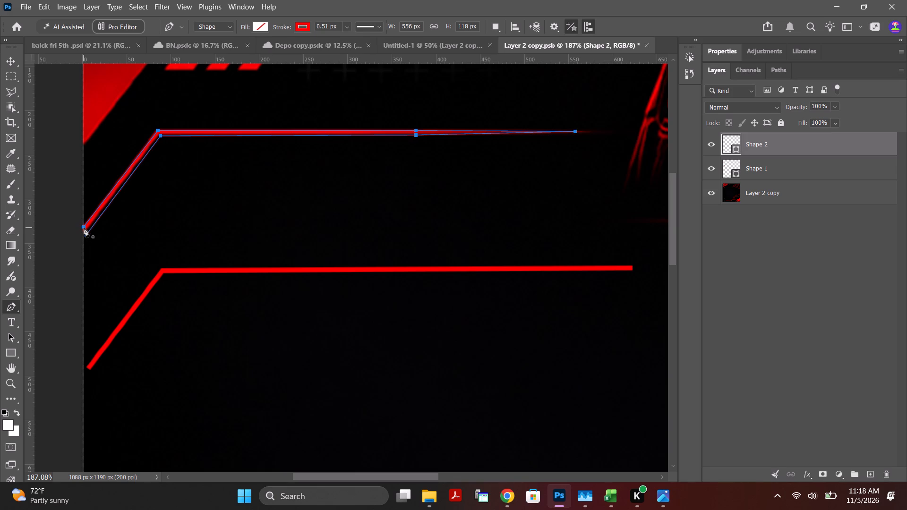
# Fill the closed tapered line shape with white.
pyautogui.click(9, 59)
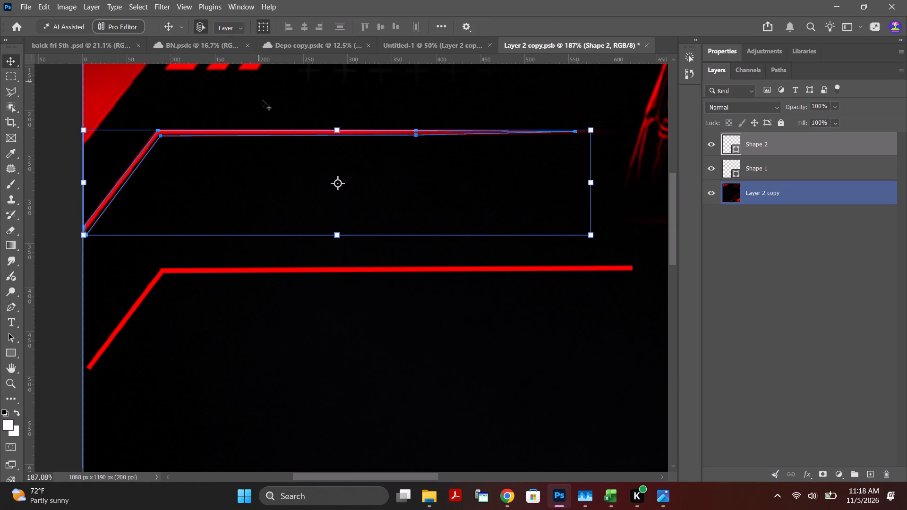
pyautogui.click(13, 308)
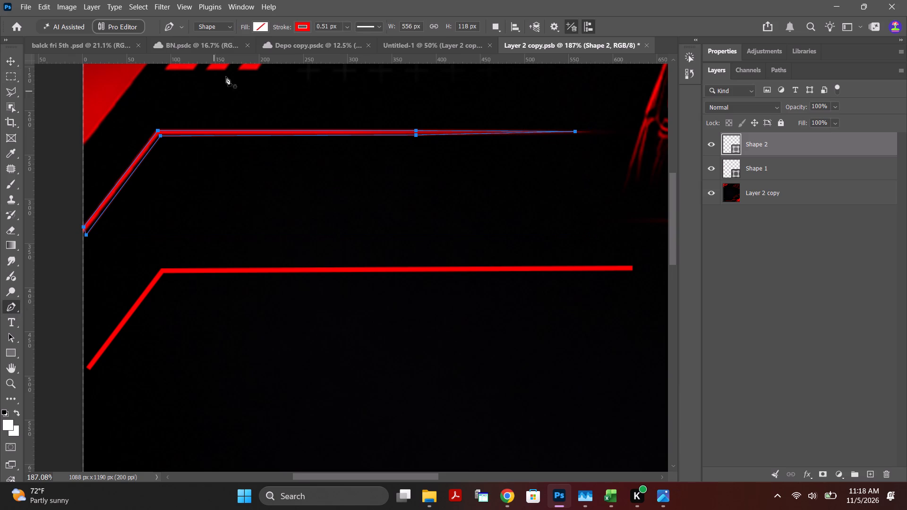
pyautogui.click(263, 27)
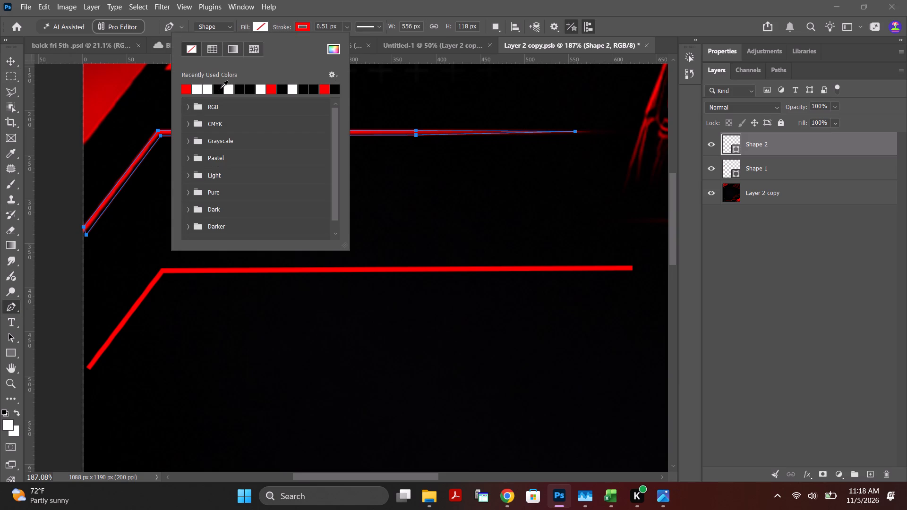
pyautogui.click(197, 87)
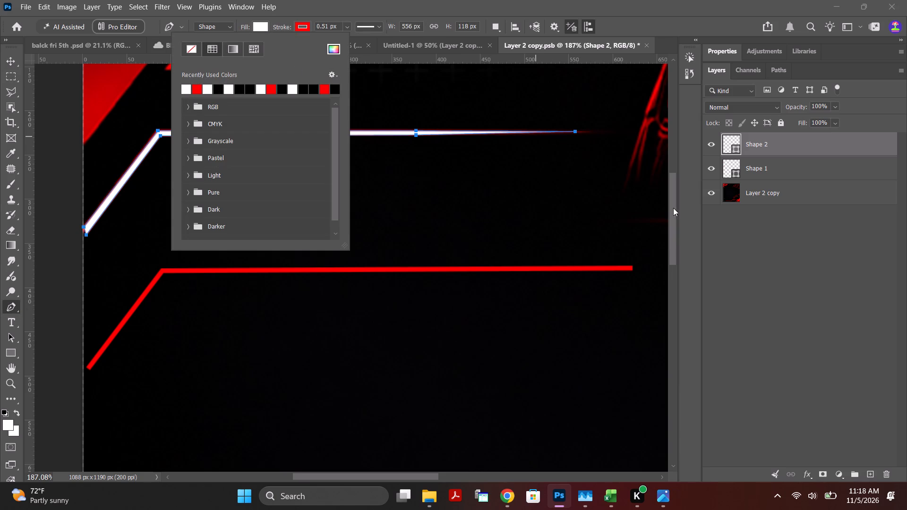
# Transfer the white tapered line shape from Layer 2 copy.psb into the Untitled-1 poster, near the Fog Lamp Kit heading.
pyautogui.click(10, 58)
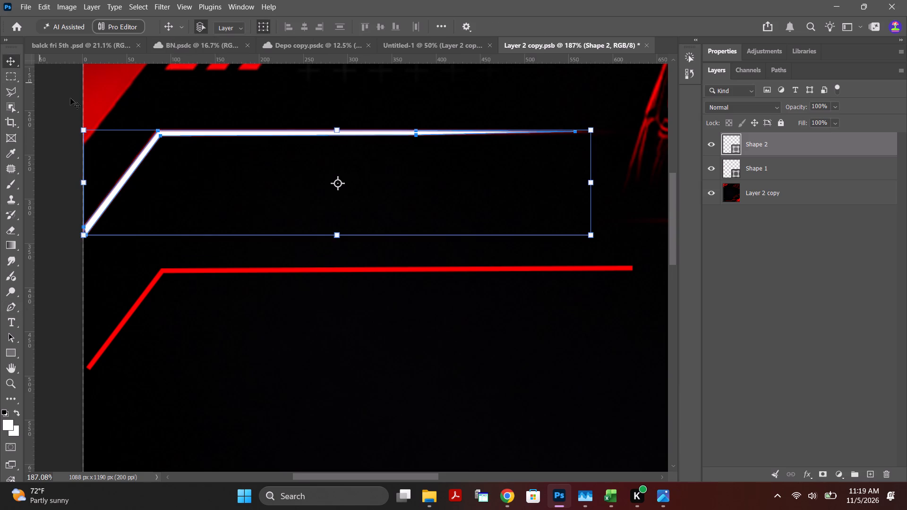
pyautogui.click(160, 102)
pyautogui.moveTo(231, 133); pyautogui.dragTo(226, 135)
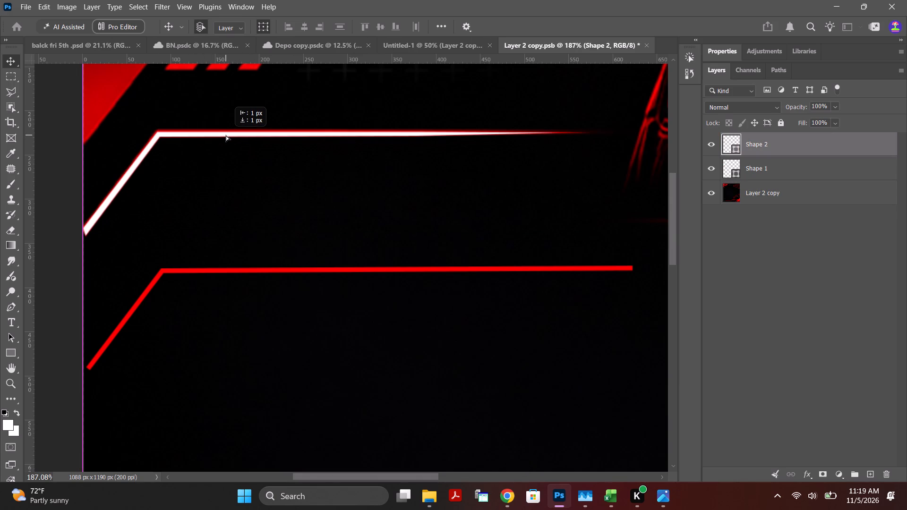
pyautogui.moveTo(226, 135); pyautogui.dragTo(225, 129)
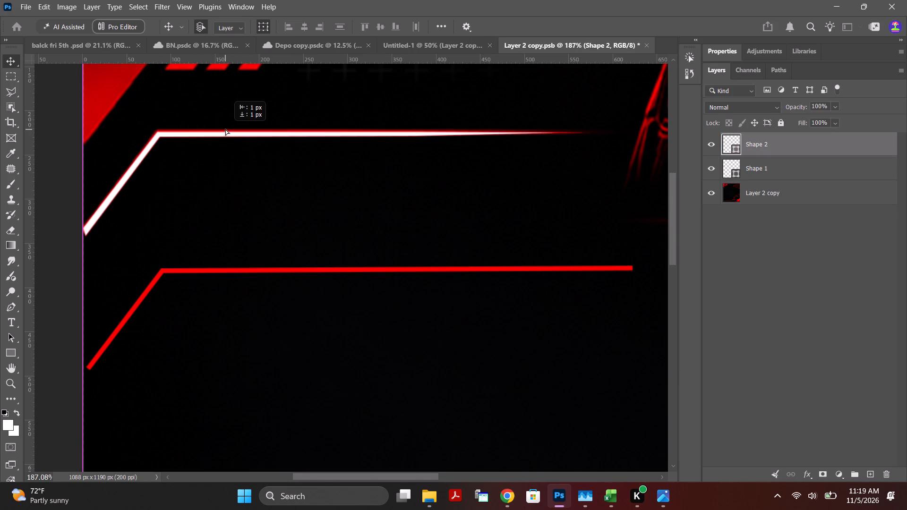
pyautogui.moveTo(225, 129); pyautogui.dragTo(239, 112)
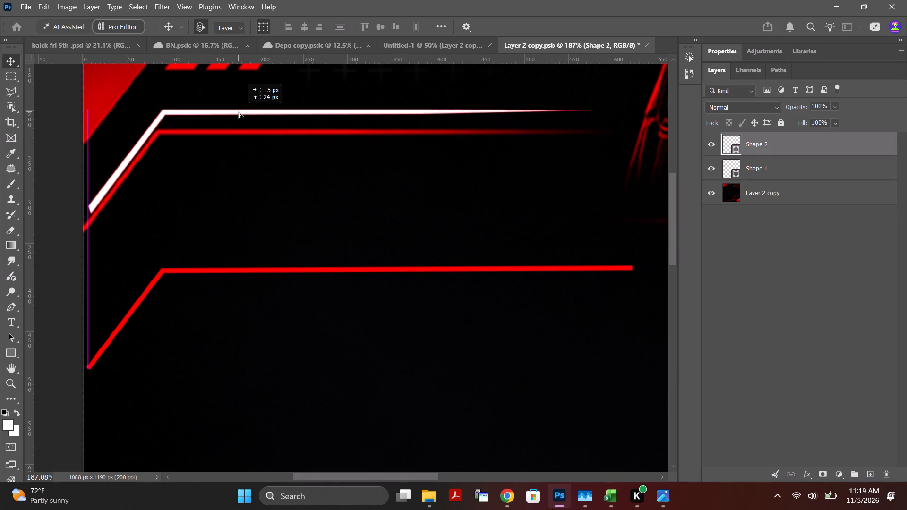
pyautogui.moveTo(239, 112); pyautogui.dragTo(213, 44)
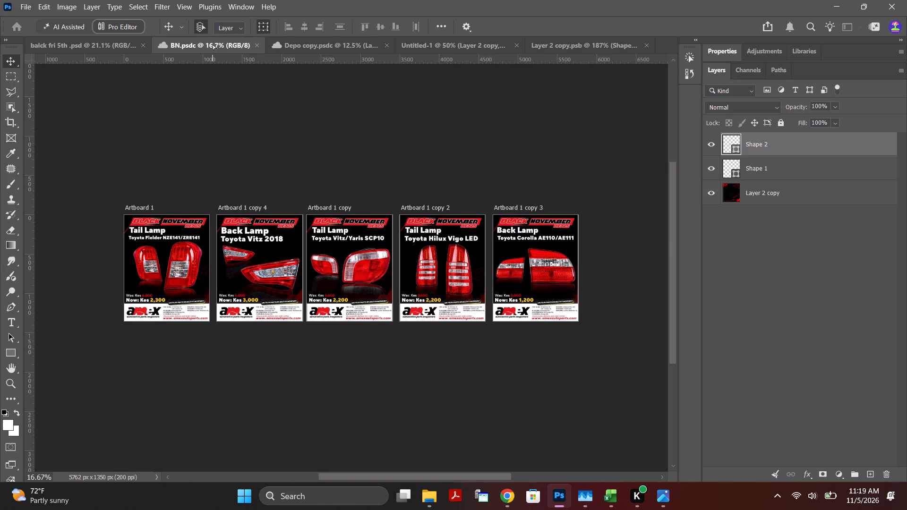
pyautogui.moveTo(213, 44); pyautogui.dragTo(330, 41)
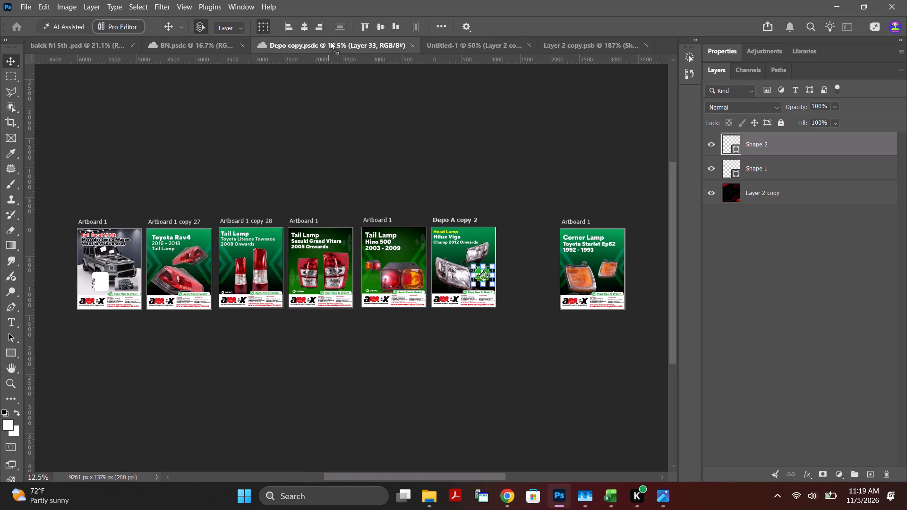
pyautogui.moveTo(330, 41); pyautogui.dragTo(304, 160)
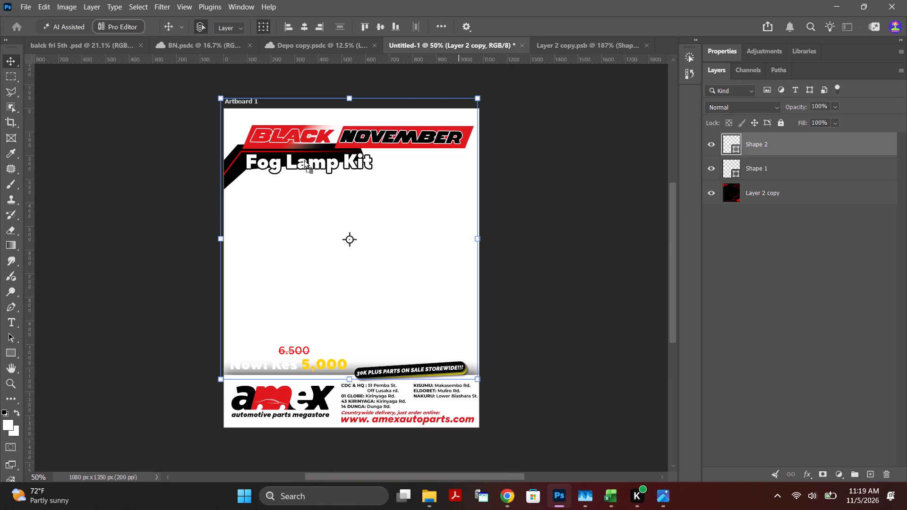
pyautogui.moveTo(304, 160); pyautogui.dragTo(248, 160)
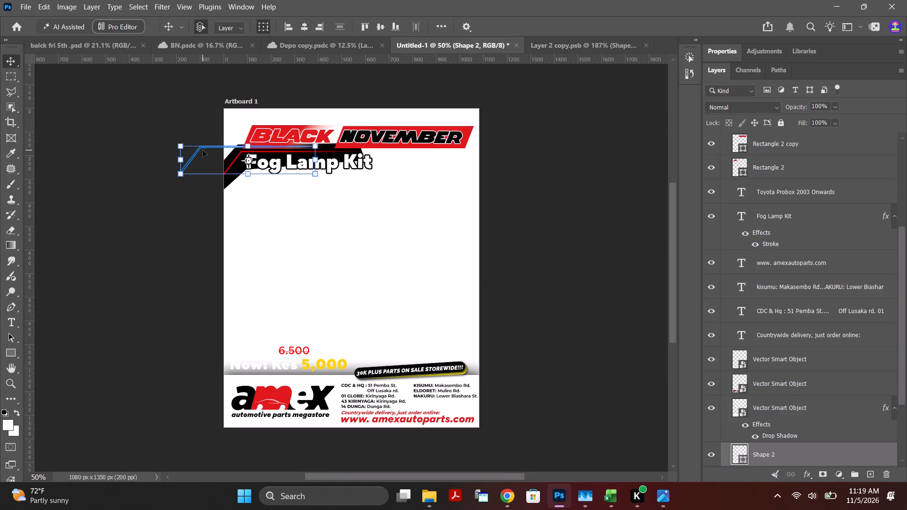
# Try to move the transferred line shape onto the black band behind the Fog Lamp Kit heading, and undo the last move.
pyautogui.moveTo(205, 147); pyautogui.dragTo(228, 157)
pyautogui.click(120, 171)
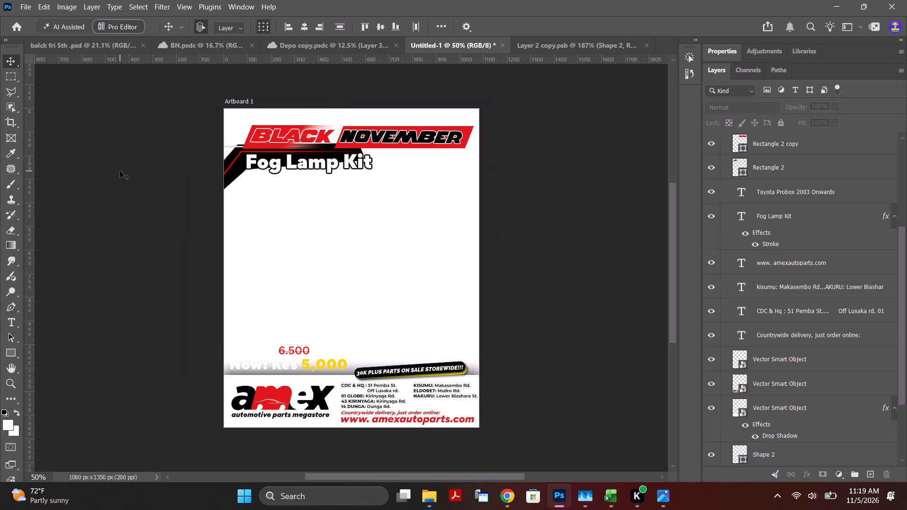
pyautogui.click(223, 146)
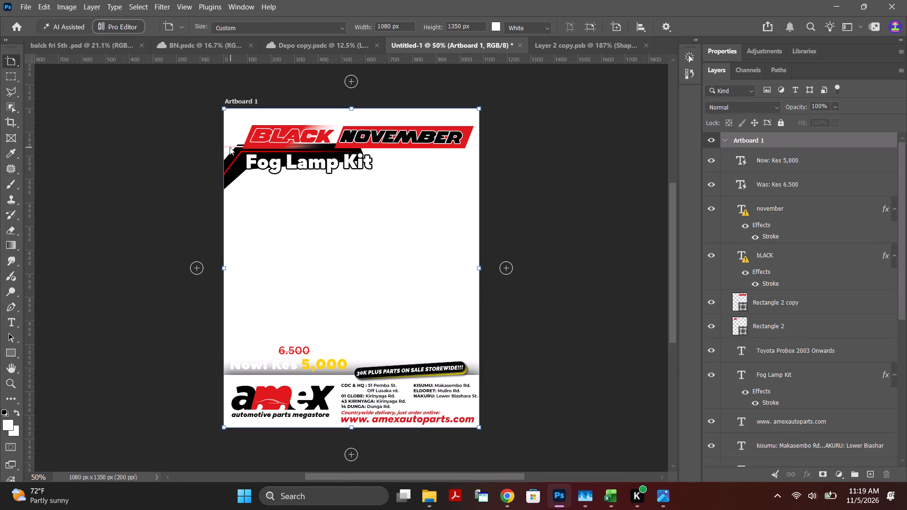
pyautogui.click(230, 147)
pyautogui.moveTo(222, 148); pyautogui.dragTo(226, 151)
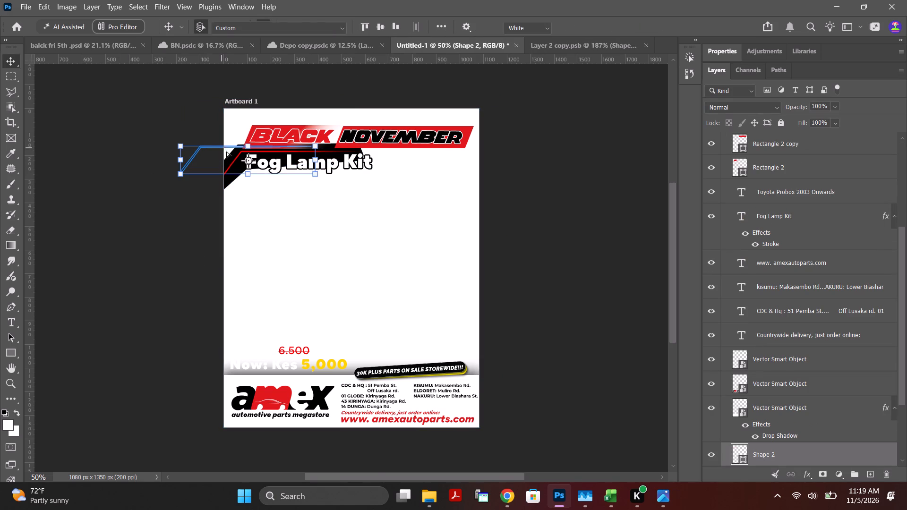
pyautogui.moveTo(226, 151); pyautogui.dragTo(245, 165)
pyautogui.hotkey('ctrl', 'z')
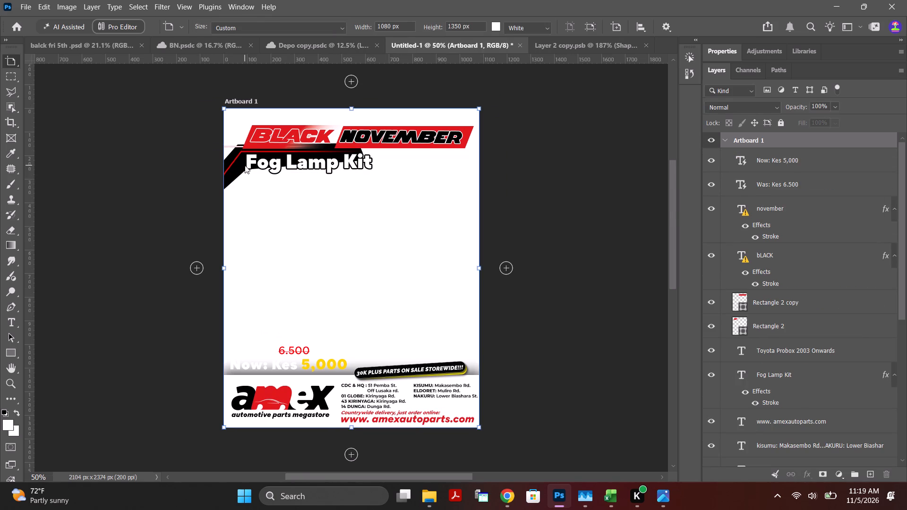
# Select the transferred tapered line shape above the black band on the poster.
pyautogui.click(234, 147)
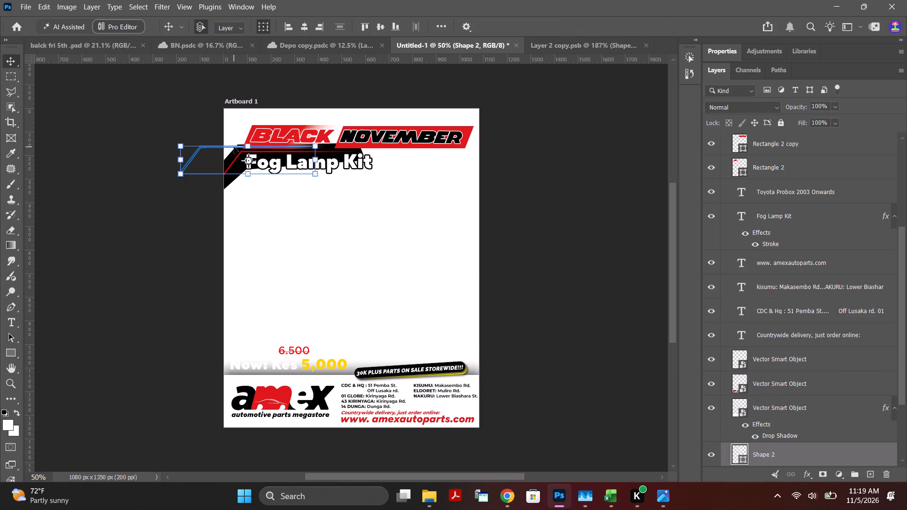
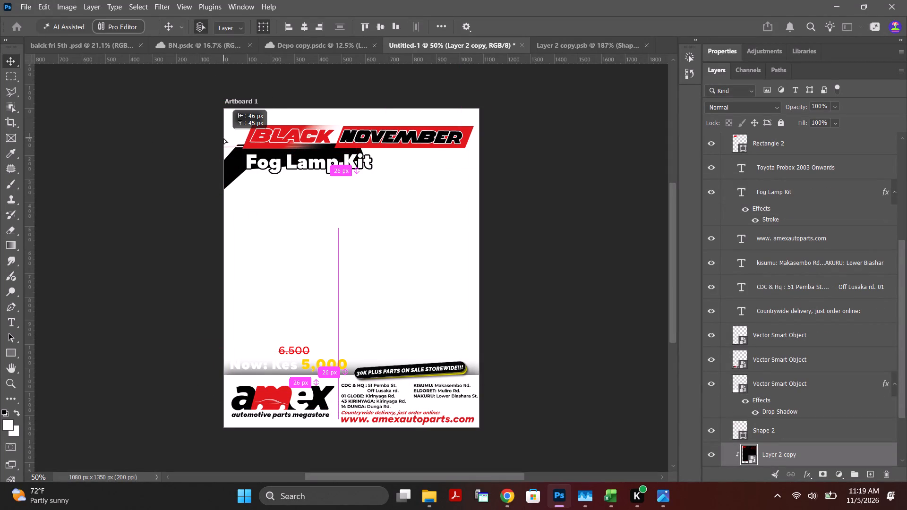
# Select the Shape 2 tapered line and nudge it rightwards onto the poster's black heading band.
pyautogui.click(714, 429)
pyautogui.click(713, 430)
pyautogui.click(780, 440)
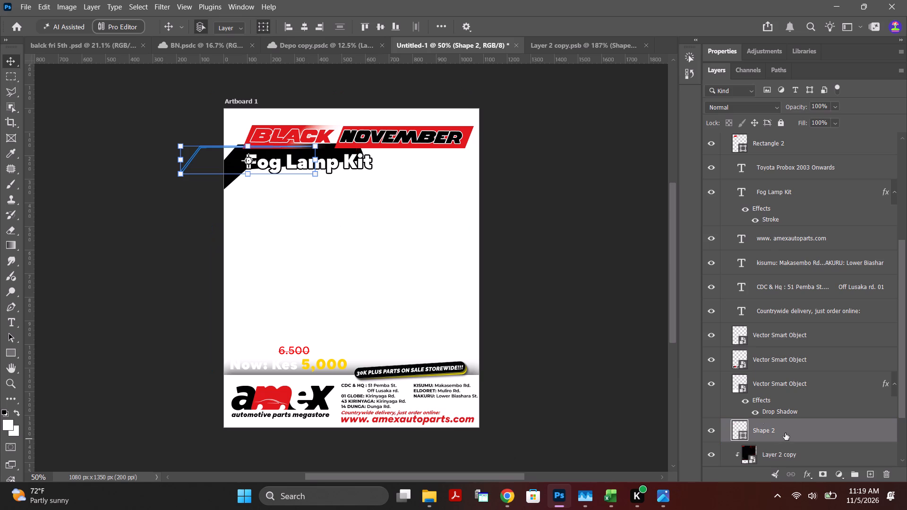
pyautogui.press('Right')
pyautogui.press('Right')
pyautogui.press('Right')
pyautogui.press('Right')
pyautogui.press('Right')
pyautogui.press('Right')
pyautogui.press('Right')
pyautogui.press('Right')
pyautogui.press('Right')
pyautogui.press('Right')
pyautogui.press('Right')
pyautogui.press('Right')
pyautogui.press('Right')
pyautogui.press('Right')
pyautogui.press('Right')
pyautogui.press('Right')
pyautogui.press('Right')
pyautogui.press('Right')
pyautogui.press('Right')
pyautogui.press('Right')
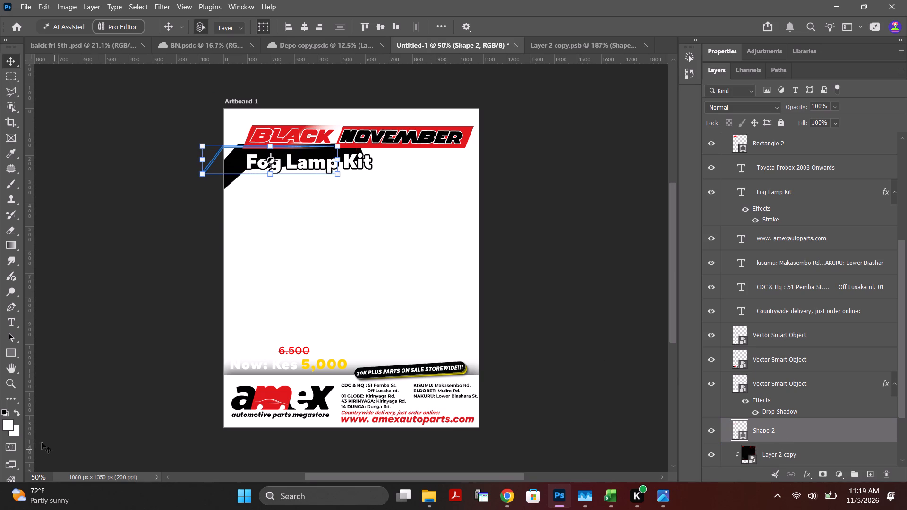
# Change the fill of the Shape 2 tapered line to red.
pyautogui.click(10, 306)
pyautogui.click(263, 23)
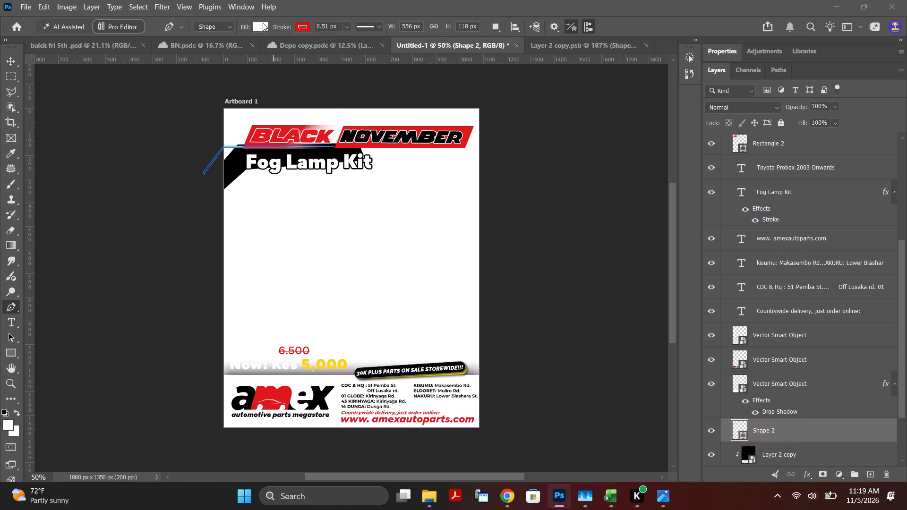
pyautogui.click(194, 87)
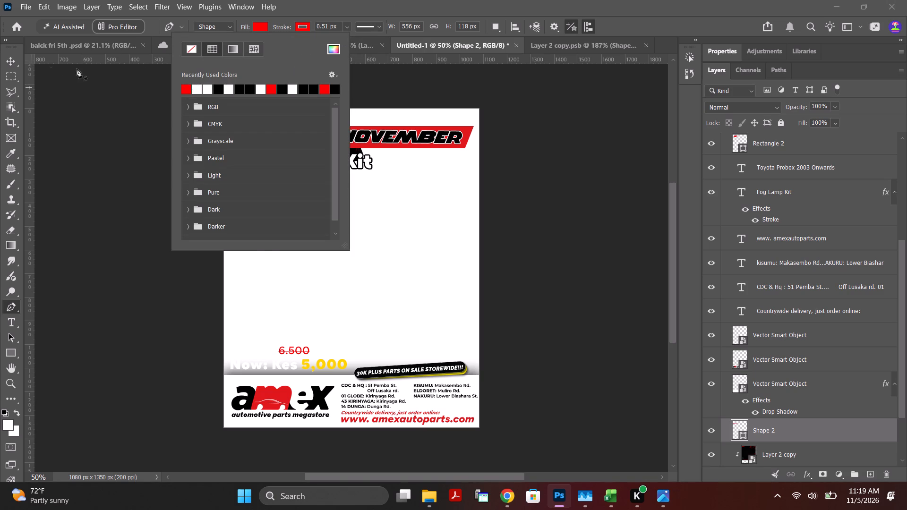
pyautogui.click(14, 64)
pyautogui.click(90, 144)
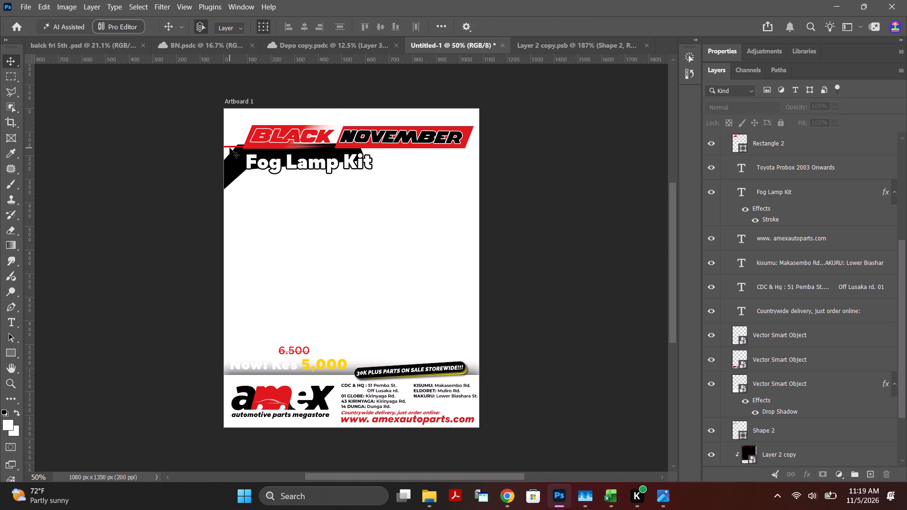
# Move the red tapered line onto the black band so it frames the start of the Fog Lamp Kit heading.
pyautogui.click(807, 436)
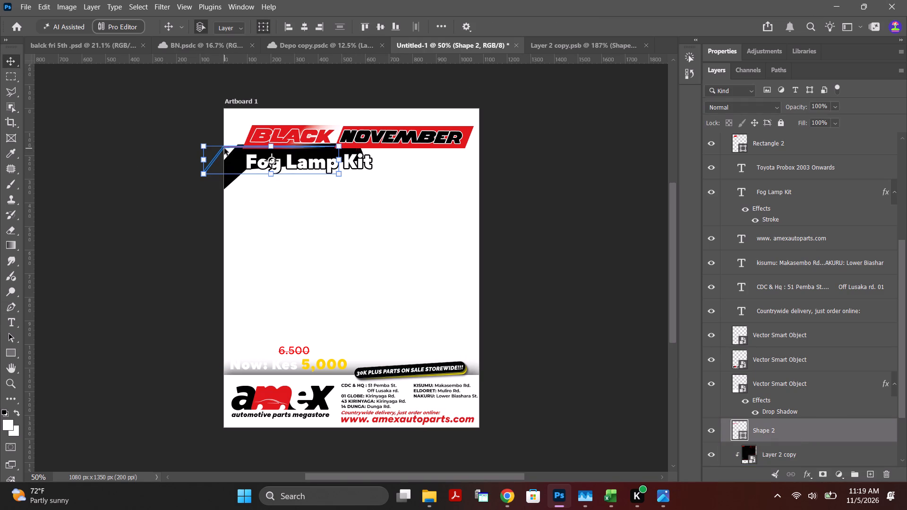
pyautogui.moveTo(226, 146); pyautogui.dragTo(245, 152)
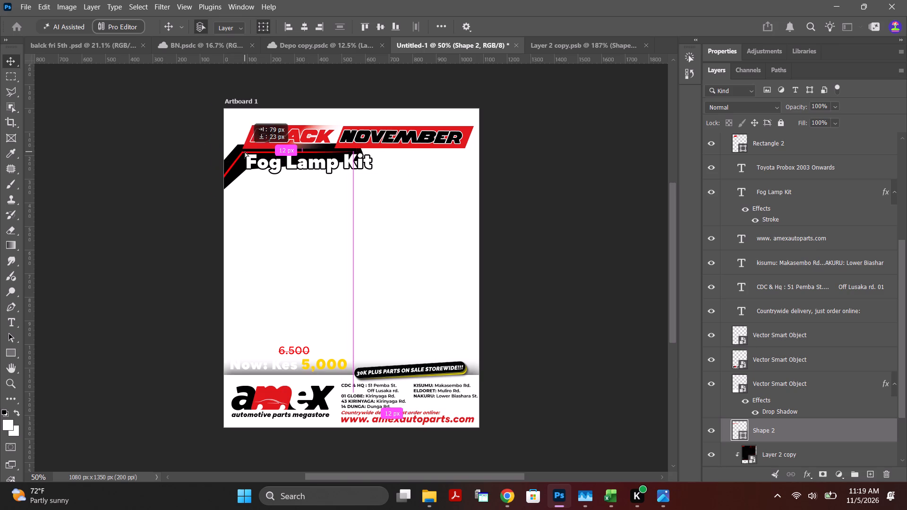
pyautogui.moveTo(245, 152); pyautogui.dragTo(239, 152)
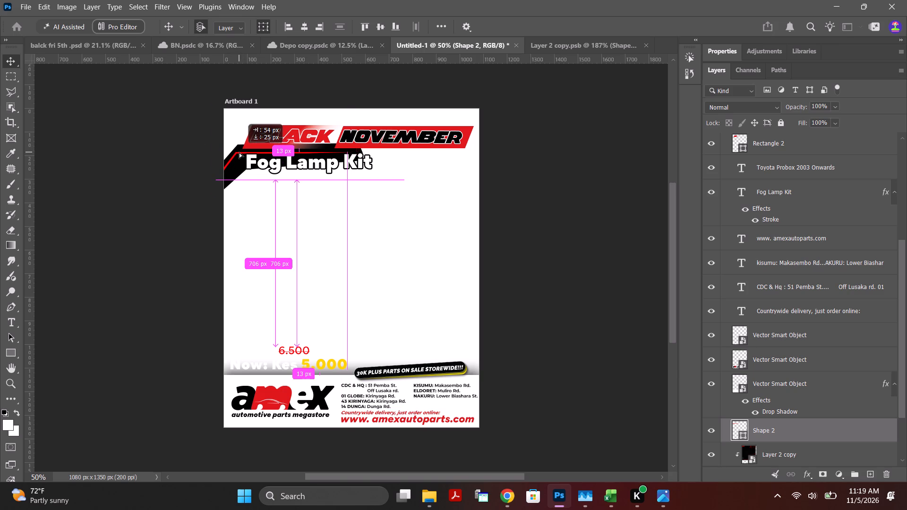
pyautogui.moveTo(239, 152); pyautogui.dragTo(241, 152)
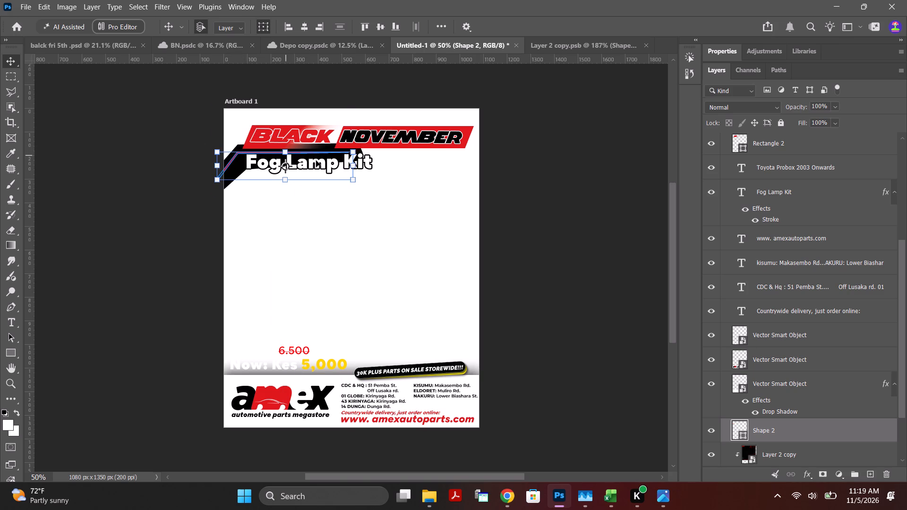
pyautogui.click(508, 195)
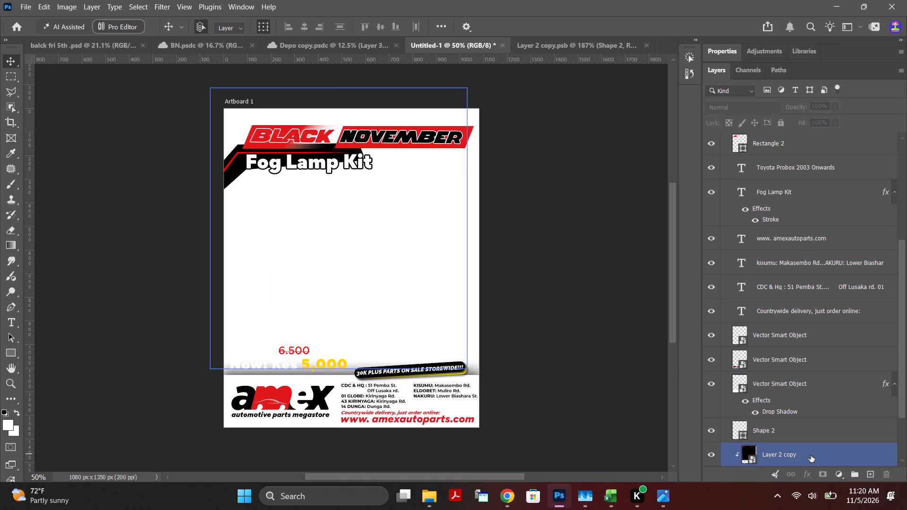
# Check the layers behind the heading by toggling their visibility, and delete the Shape 1 black band.
pyautogui.click(808, 457)
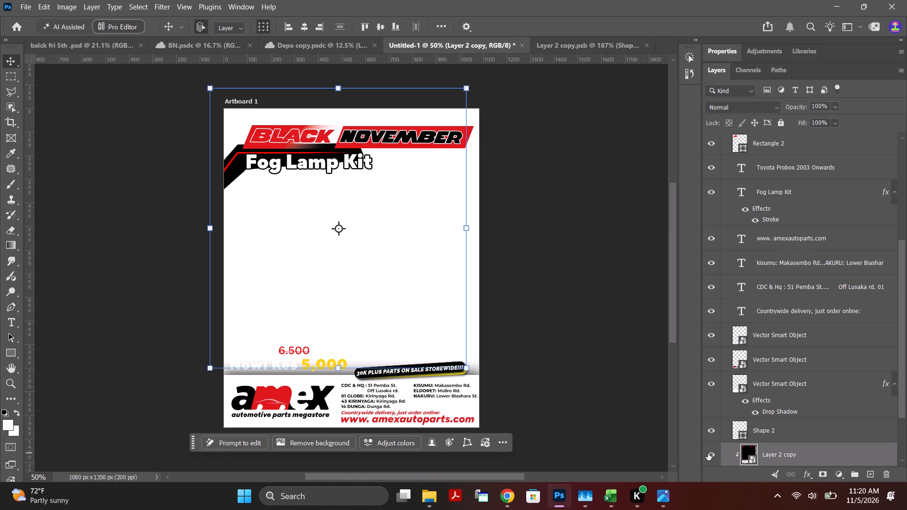
pyautogui.click(708, 453)
pyautogui.click(708, 453)
pyautogui.scroll(-3, 757, 454)
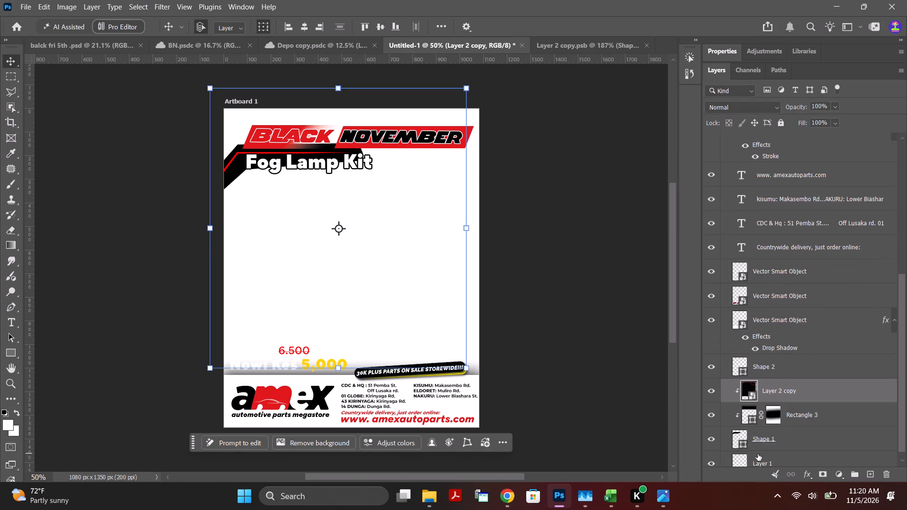
pyautogui.scroll(-7, 758, 454)
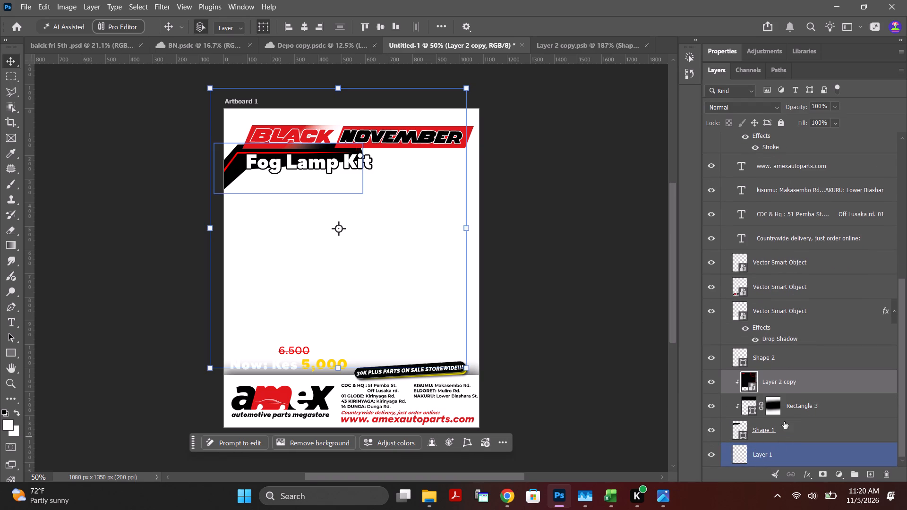
pyautogui.click(711, 406)
pyautogui.click(711, 406)
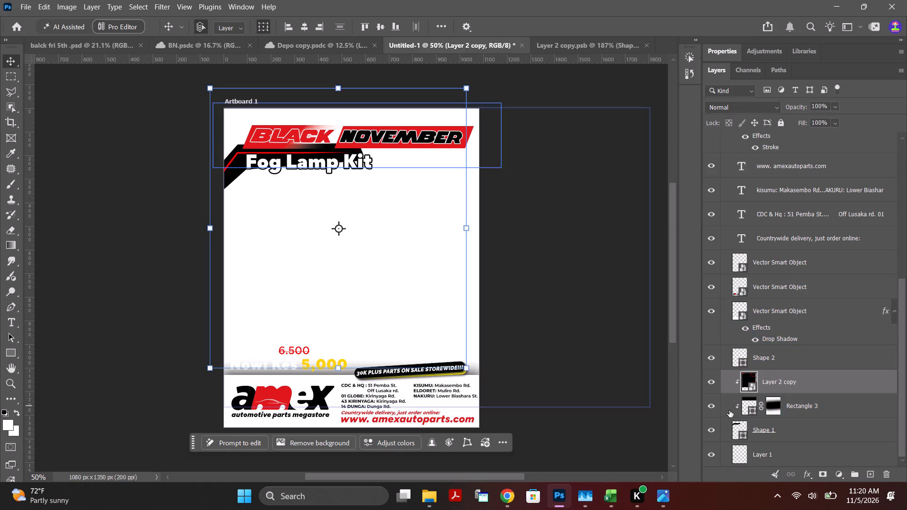
pyautogui.scroll(-8, 735, 414)
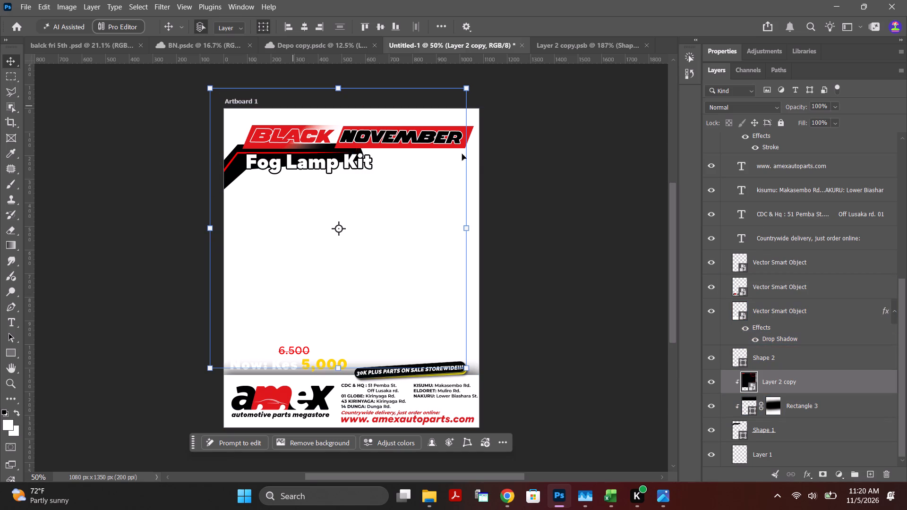
pyautogui.moveTo(904, 340); pyautogui.dragTo(906, 171)
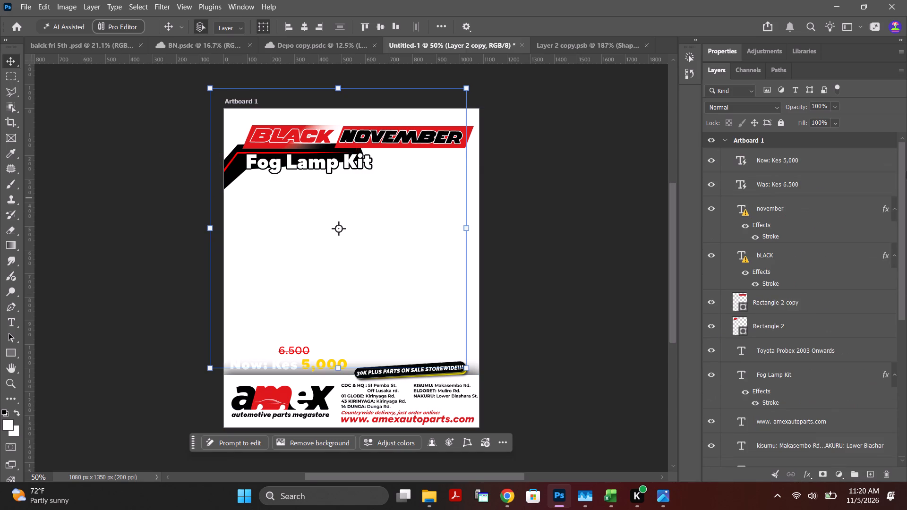
pyautogui.moveTo(906, 171); pyautogui.dragTo(887, 468)
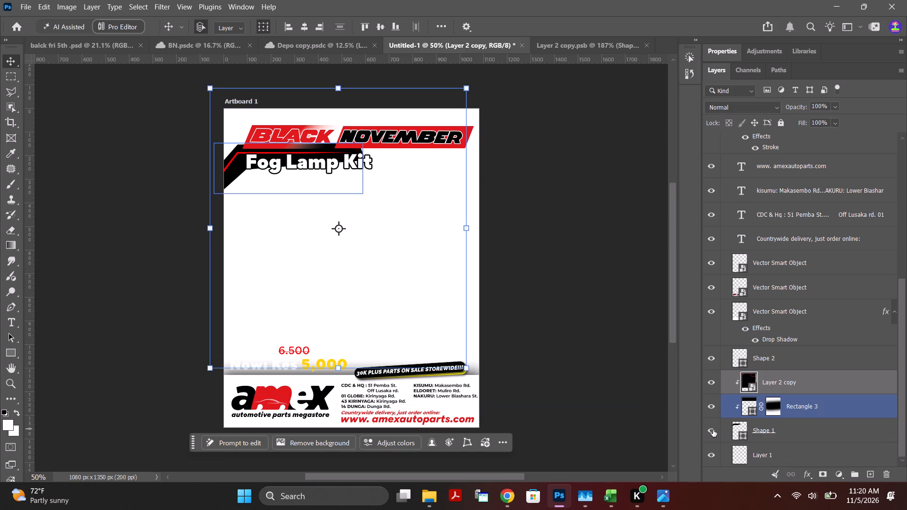
pyautogui.click(712, 431)
pyautogui.click(712, 431)
pyautogui.click(797, 429)
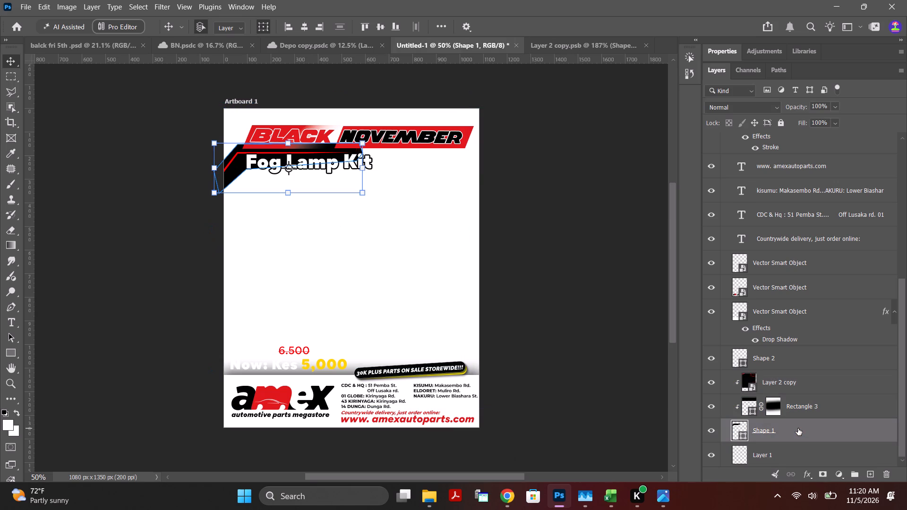
pyautogui.press('Delete')
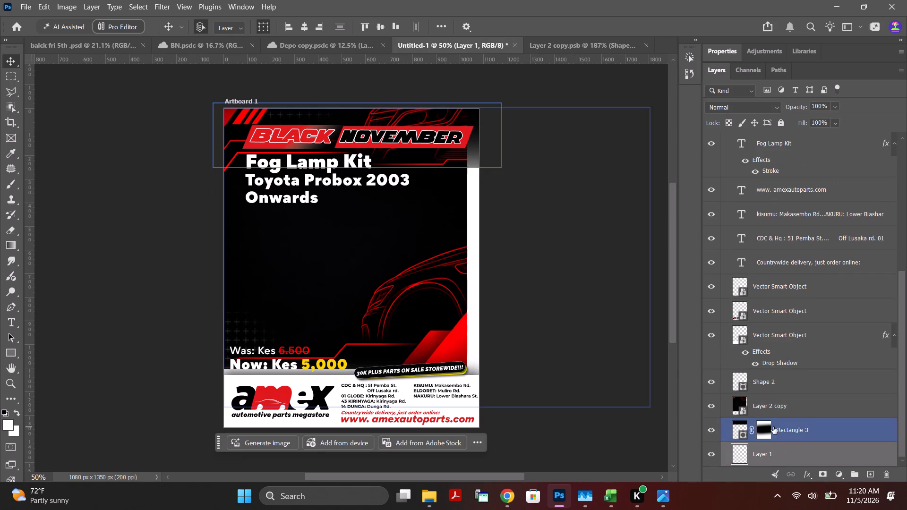
# Delete the Layer 2 copy background artwork and the Rectangle 3 black gradient band from the poster.
pyautogui.scroll(-8, 817, 459)
pyautogui.click(779, 413)
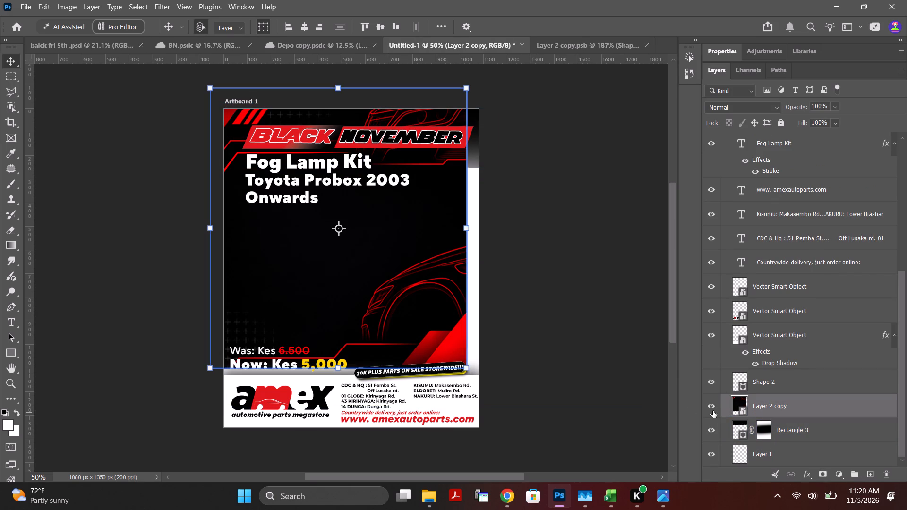
pyautogui.click(709, 407)
pyautogui.click(709, 407)
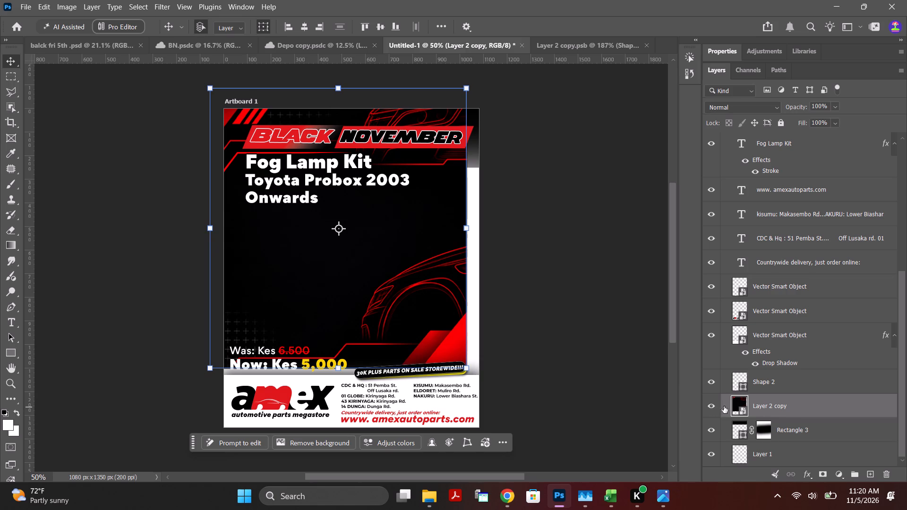
pyautogui.click(799, 408)
pyautogui.press('Delete')
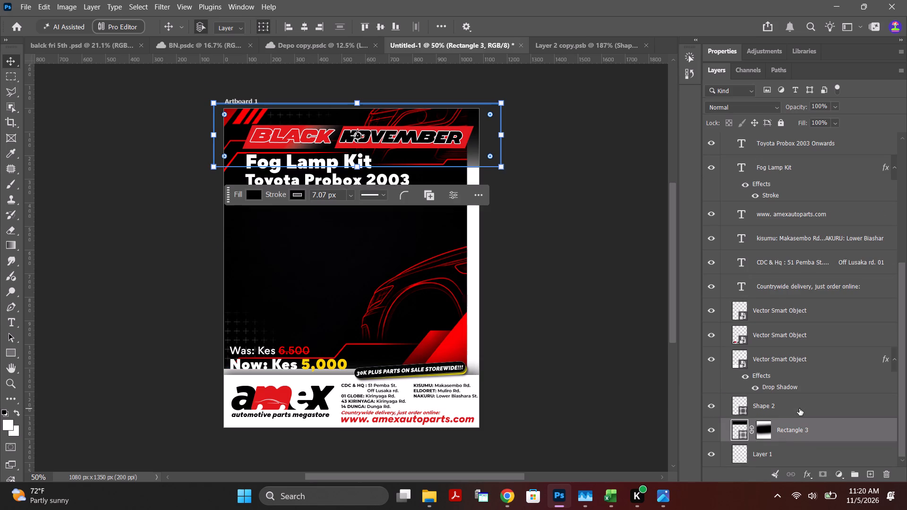
pyautogui.click(805, 431)
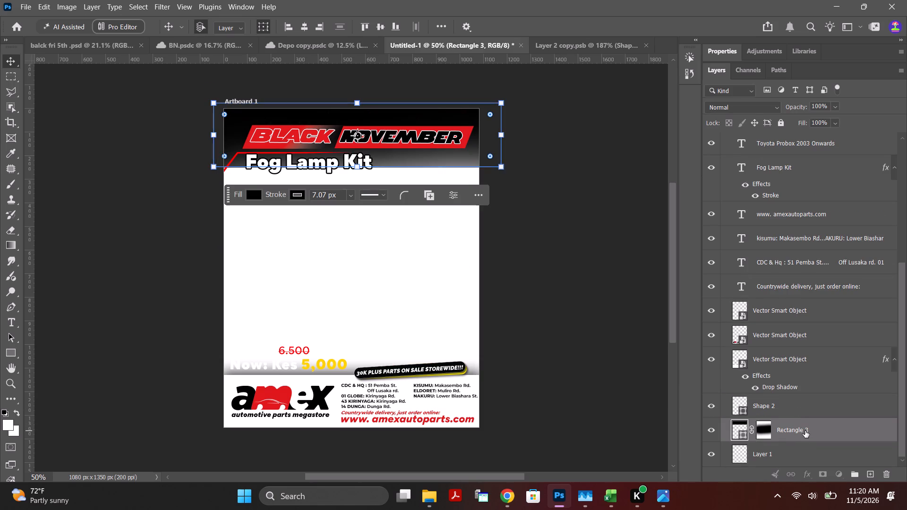
pyautogui.press('Delete')
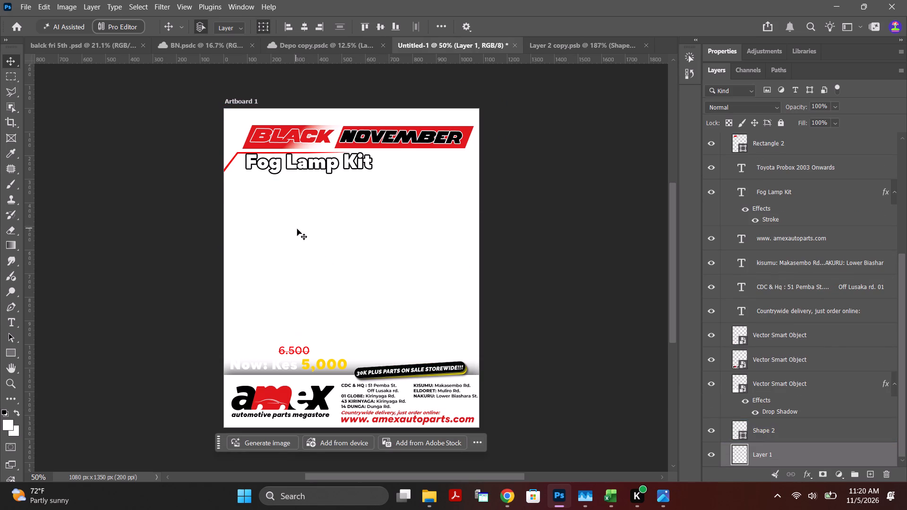
# Fine-tune the red tapered line's position so it sits just above the Fog Lamp Kit heading, clear of the Black November banner.
pyautogui.keyDown('alt'); pyautogui.scroll(5, 293, 181); pyautogui.keyUp('alt')
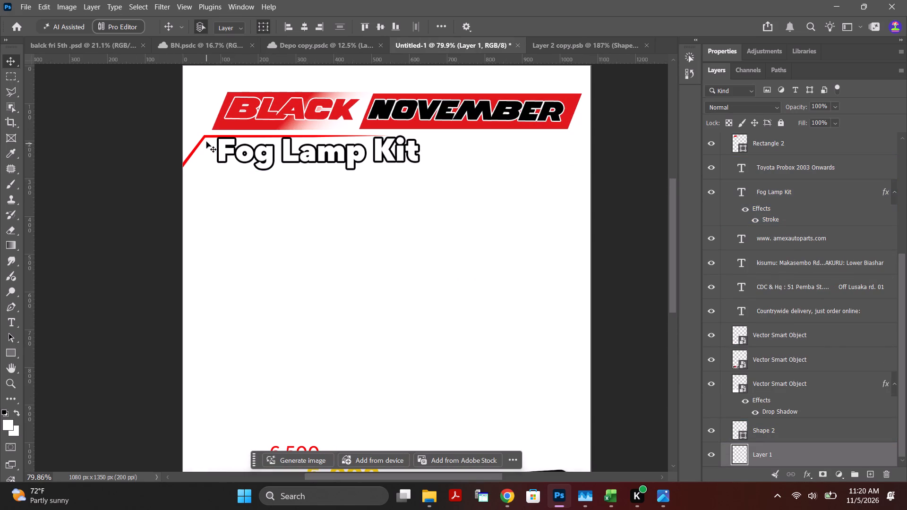
pyautogui.moveTo(204, 137); pyautogui.dragTo(199, 137)
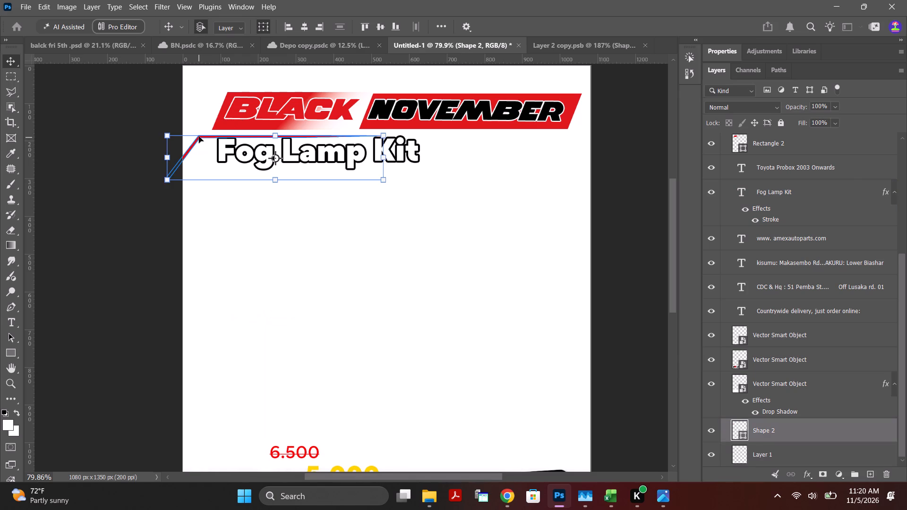
pyautogui.moveTo(197, 137); pyautogui.dragTo(199, 133)
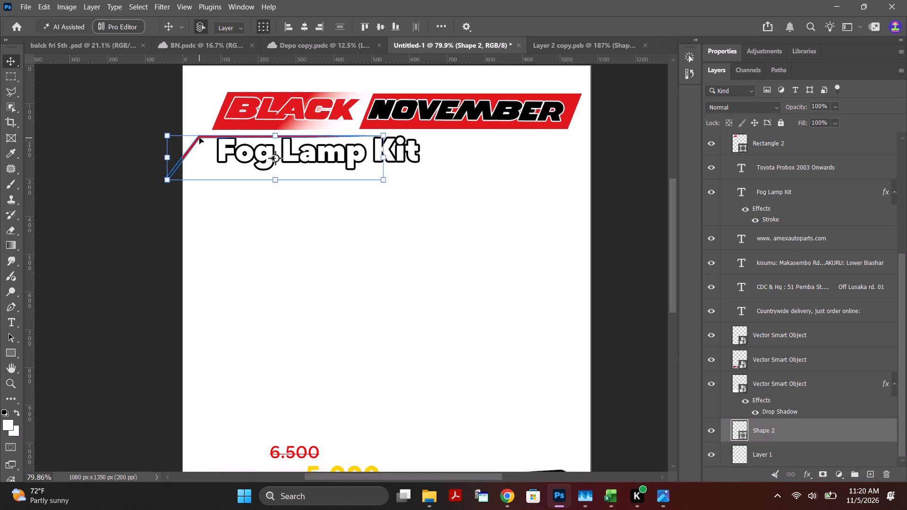
pyautogui.moveTo(200, 136); pyautogui.dragTo(201, 129)
pyautogui.click(196, 142)
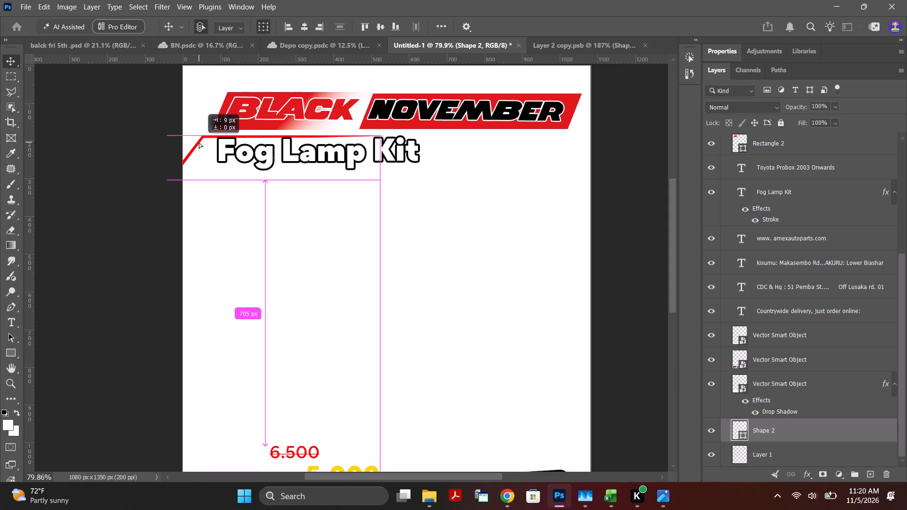
pyautogui.click(200, 140)
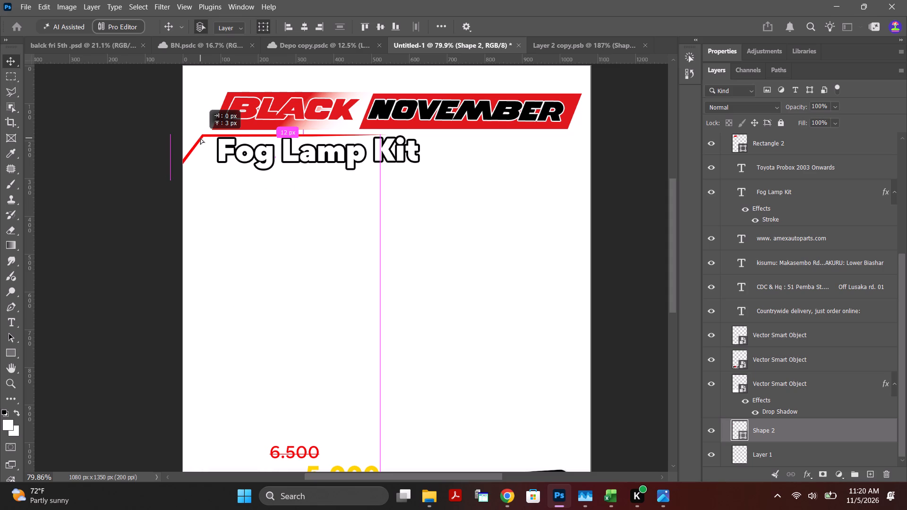
pyautogui.click(25, 101)
pyautogui.click(89, 111)
pyautogui.click(613, 166)
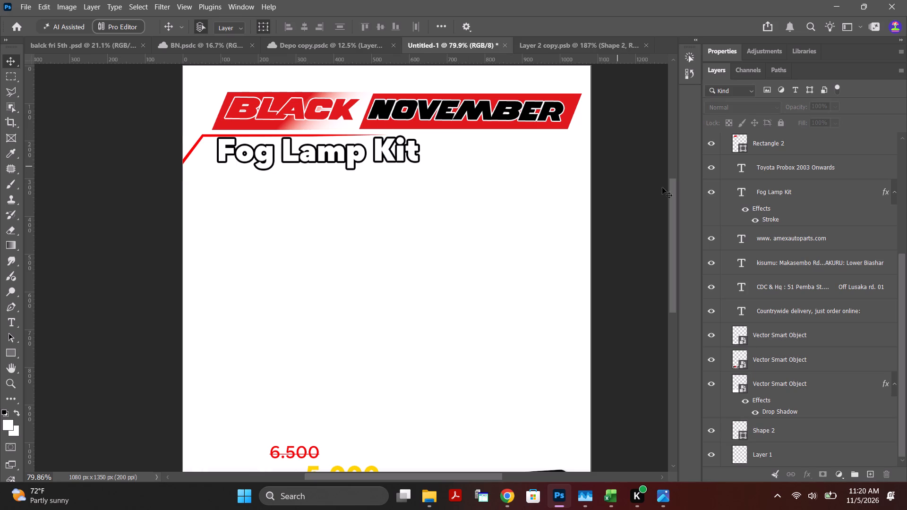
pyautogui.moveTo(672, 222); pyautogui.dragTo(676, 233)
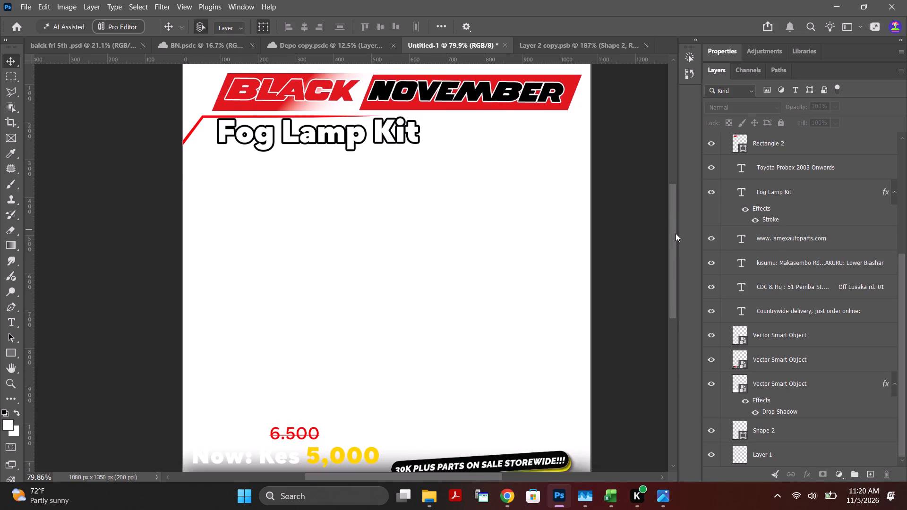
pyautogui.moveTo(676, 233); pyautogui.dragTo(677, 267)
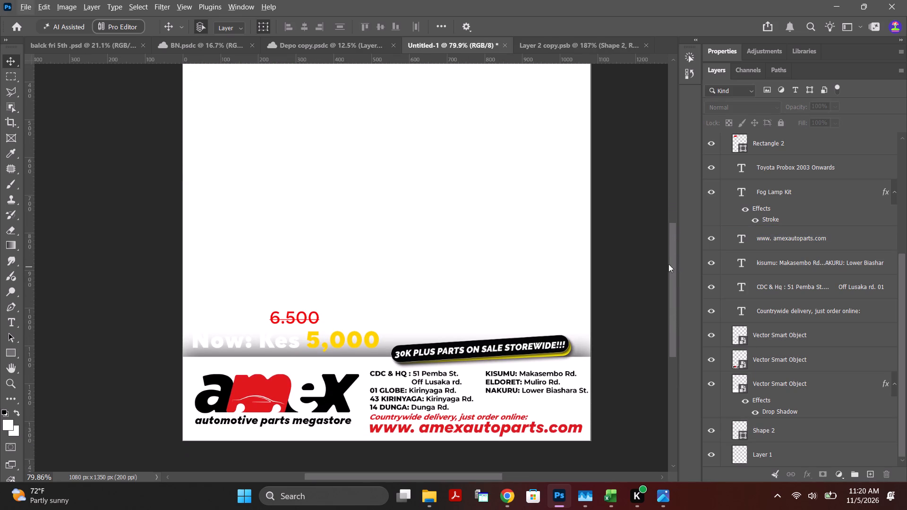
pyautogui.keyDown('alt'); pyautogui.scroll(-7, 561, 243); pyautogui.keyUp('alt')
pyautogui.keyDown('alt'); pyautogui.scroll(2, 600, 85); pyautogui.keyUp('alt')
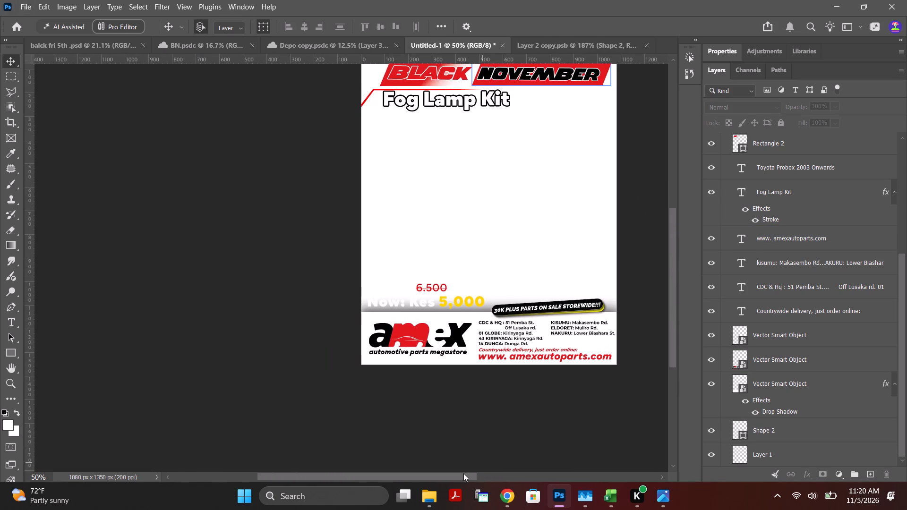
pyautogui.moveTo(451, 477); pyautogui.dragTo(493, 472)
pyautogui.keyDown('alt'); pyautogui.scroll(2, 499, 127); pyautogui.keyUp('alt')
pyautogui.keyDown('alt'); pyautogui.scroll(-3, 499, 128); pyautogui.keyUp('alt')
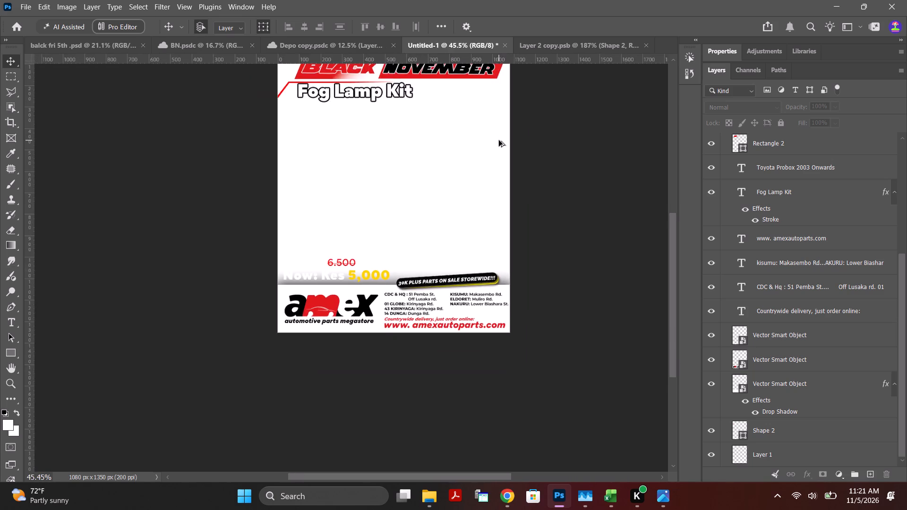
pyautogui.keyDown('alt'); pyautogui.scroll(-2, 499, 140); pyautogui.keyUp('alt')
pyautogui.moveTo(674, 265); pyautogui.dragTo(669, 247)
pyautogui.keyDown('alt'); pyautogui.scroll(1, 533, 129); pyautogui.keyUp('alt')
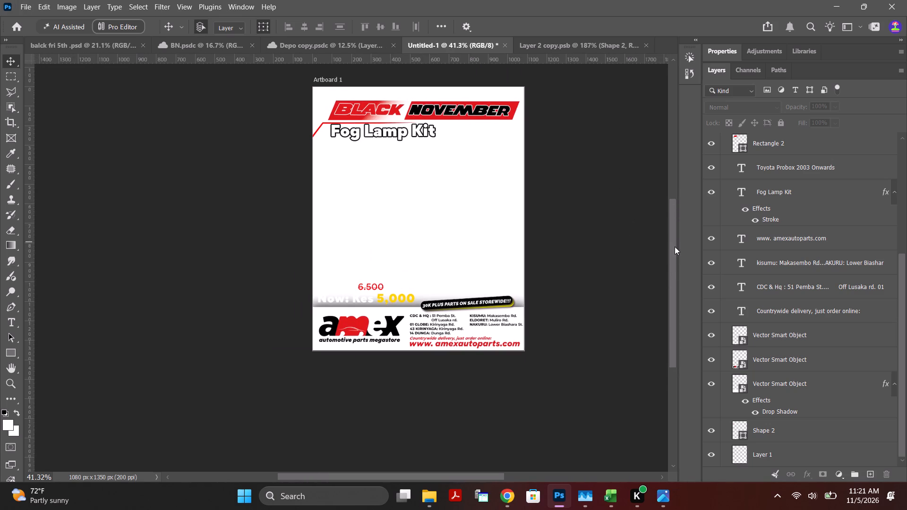
# Move the Fog Lamp Kit heading slightly down and to the left so it sits clear below the red tapered line.
pyautogui.moveTo(676, 249); pyautogui.dragTo(674, 238)
pyautogui.keyDown('alt'); pyautogui.scroll(2, 610, 188); pyautogui.keyUp('alt')
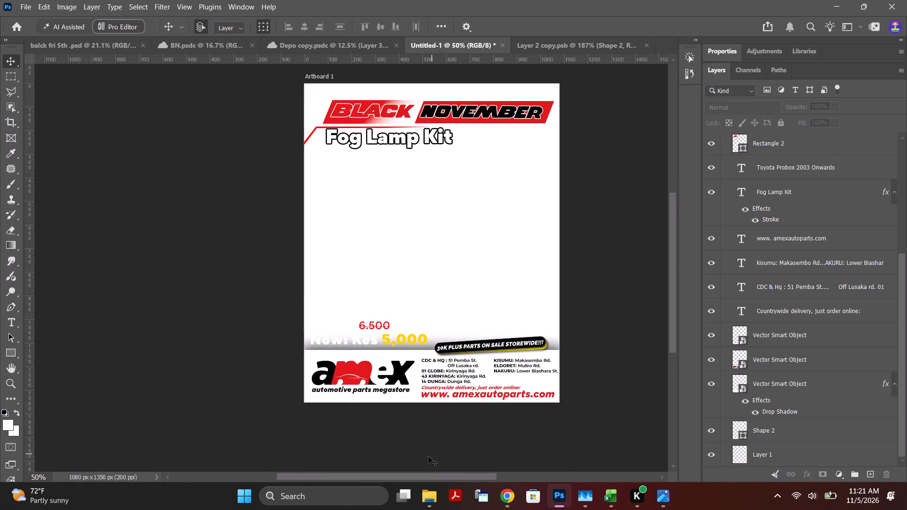
pyautogui.moveTo(439, 479); pyautogui.dragTo(465, 484)
pyautogui.click(552, 151)
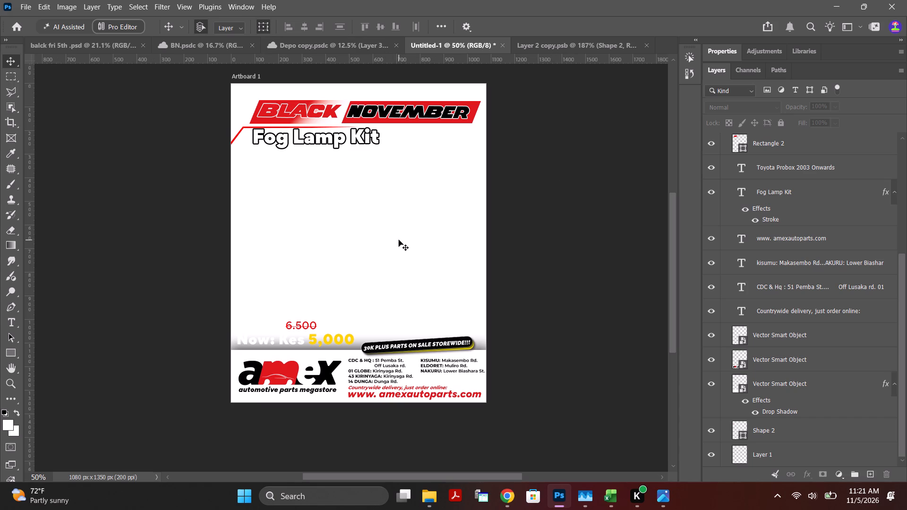
pyautogui.keyDown('alt'); pyautogui.scroll(5, 340, 100); pyautogui.keyUp('alt')
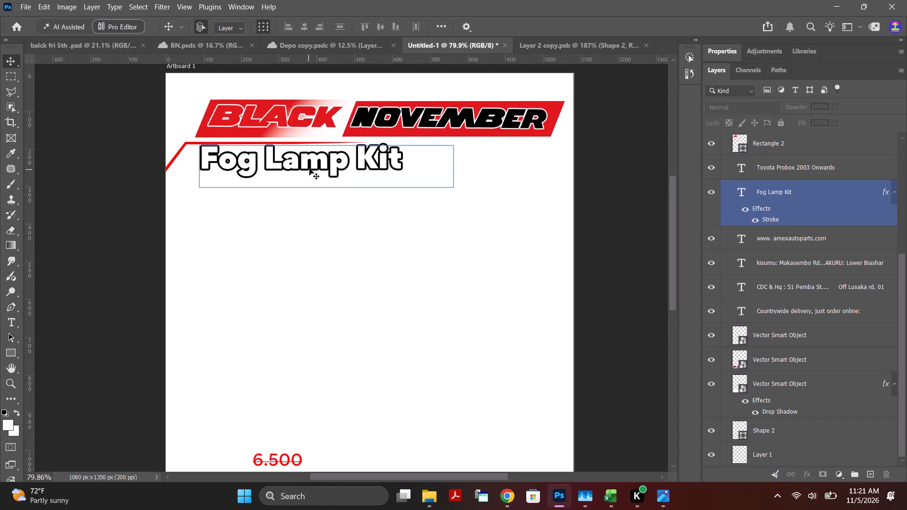
pyautogui.click(309, 169)
pyautogui.moveTo(311, 166); pyautogui.dragTo(302, 174)
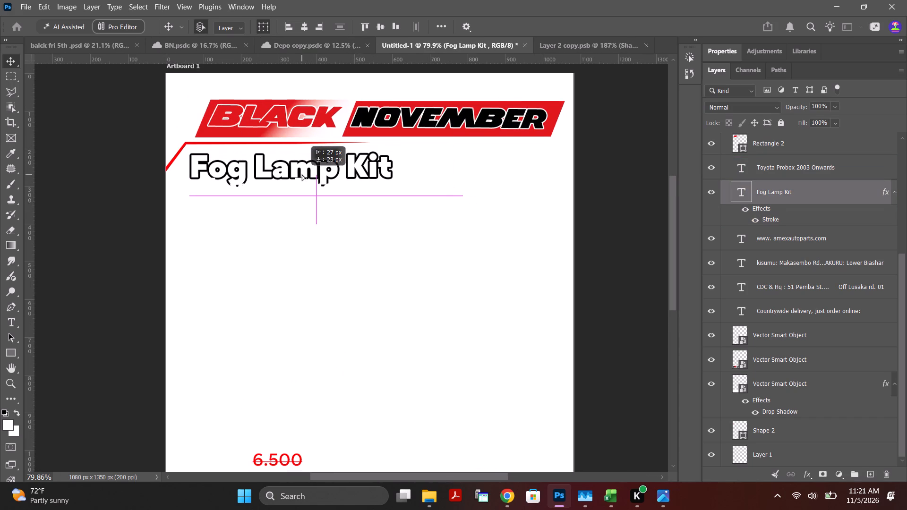
pyautogui.moveTo(302, 174); pyautogui.dragTo(299, 172)
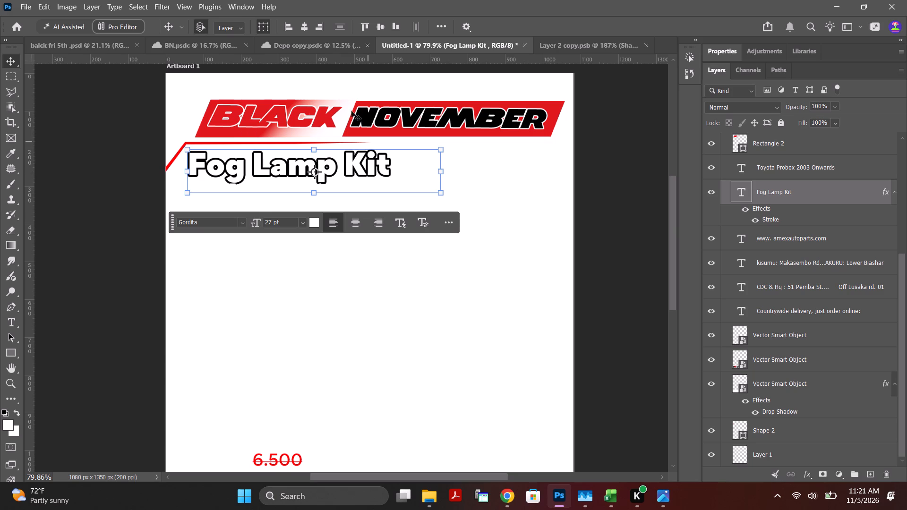
pyautogui.click(129, 176)
pyautogui.click(250, 142)
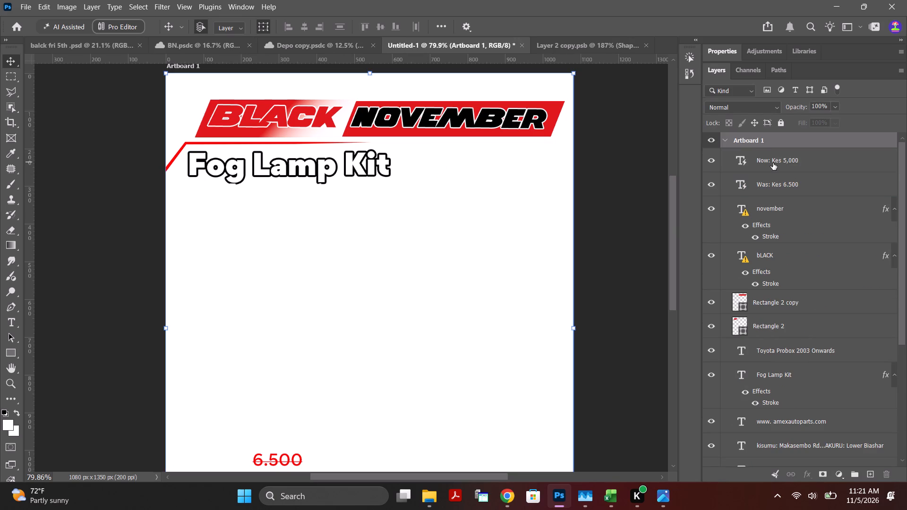
# Group the Now: Kes 5,000 and Was: Kes 6.500 text layers and name the group "price tag".
pyautogui.click(773, 163)
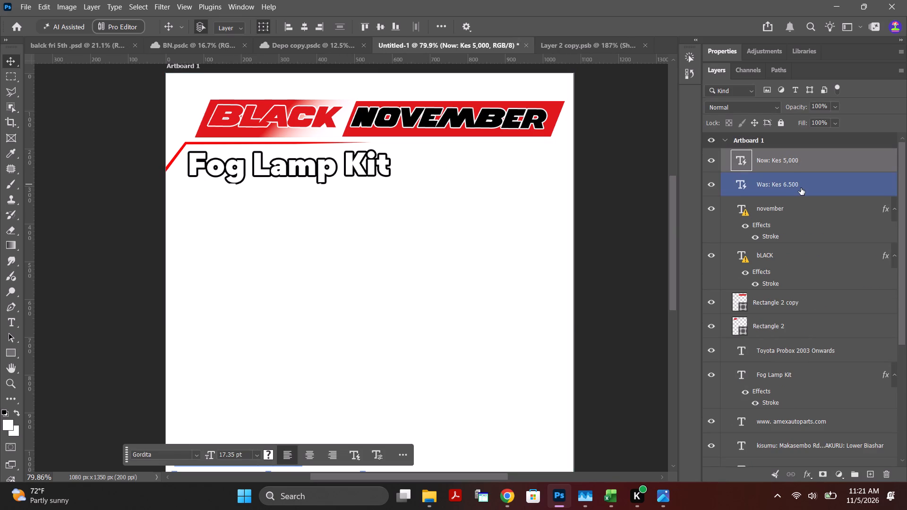
pyautogui.keyDown('shift'); pyautogui.click(801, 188); pyautogui.keyUp('shift')
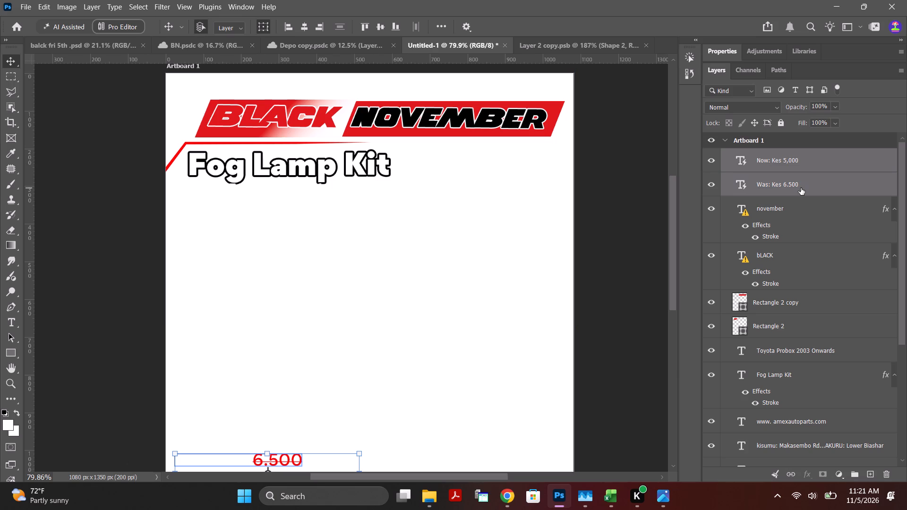
pyautogui.hotkey('ctrl', 'g')
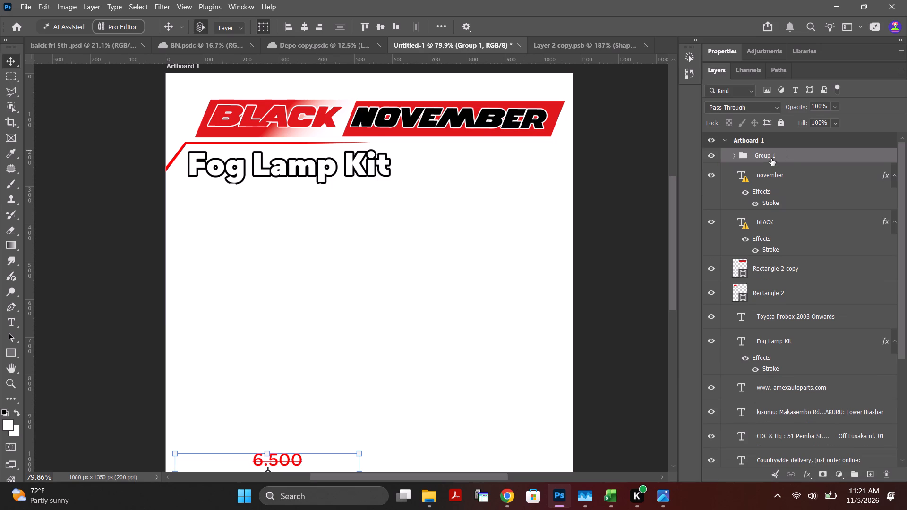
pyautogui.doubleClick(770, 157)
pyautogui.moveTo(785, 155); pyautogui.dragTo(711, 159)
pyautogui.write('price')
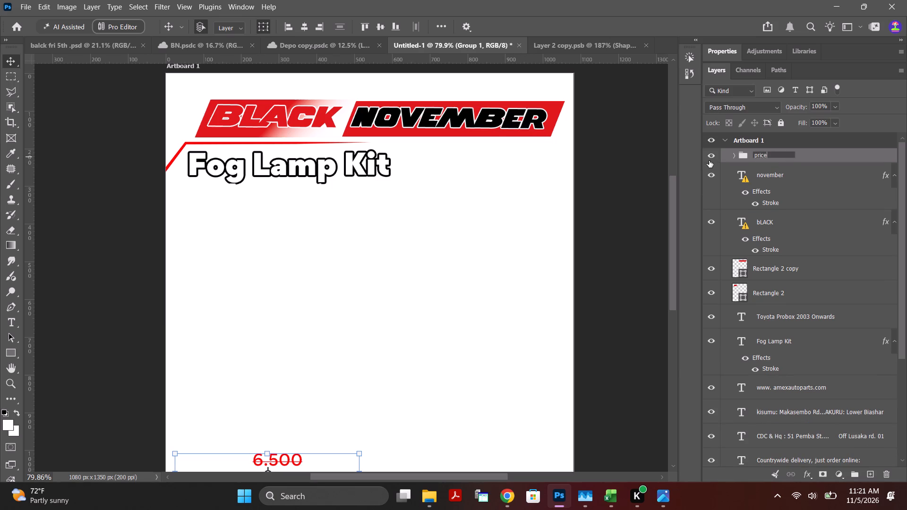
pyautogui.press('space')
pyautogui.write('tag')
# Group the november and bLACK texts with Rectangle 2 and its copy, name the group "black nov", and check it by toggling its visibility.
pyautogui.click(817, 192)
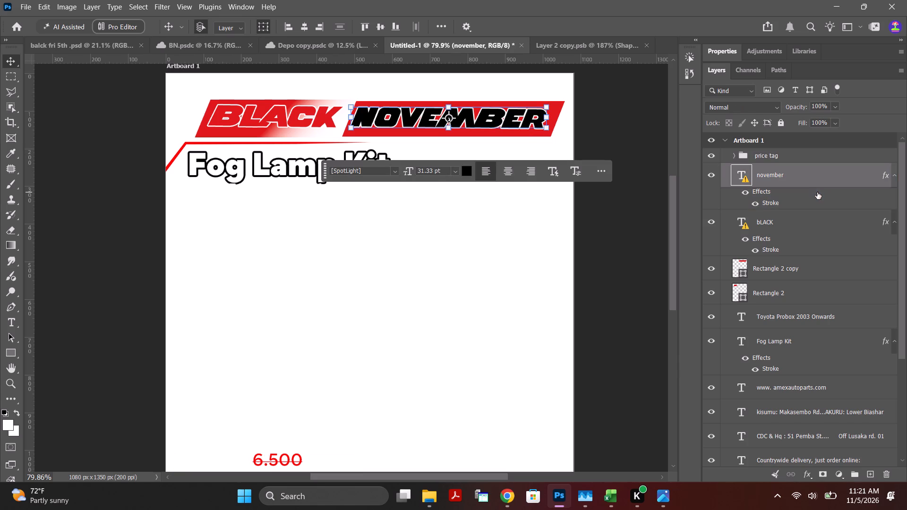
pyautogui.click(817, 299)
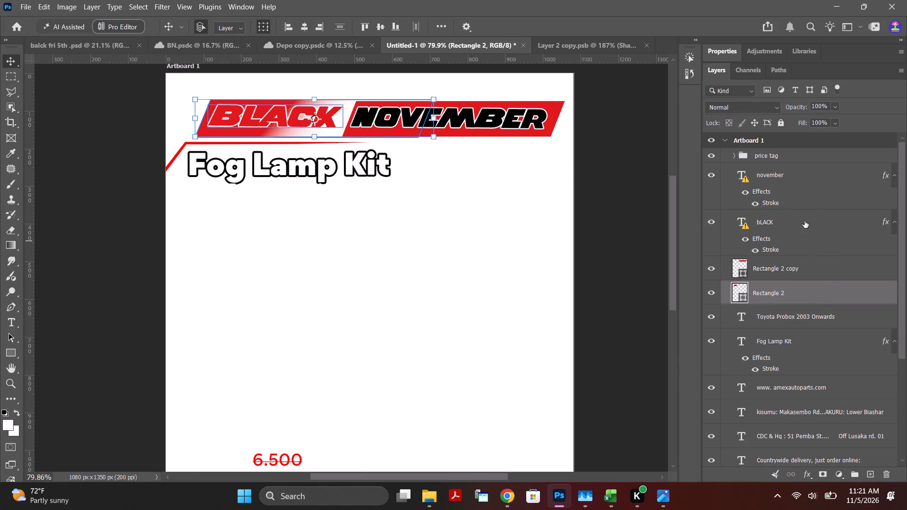
pyautogui.keyDown('shift'); pyautogui.click(803, 174); pyautogui.keyUp('shift')
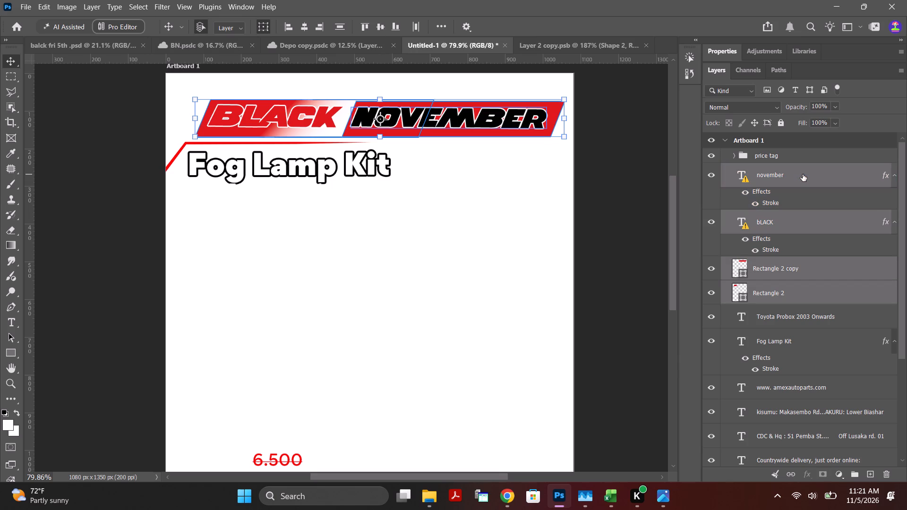
pyautogui.hotkey('ctrl', 'g')
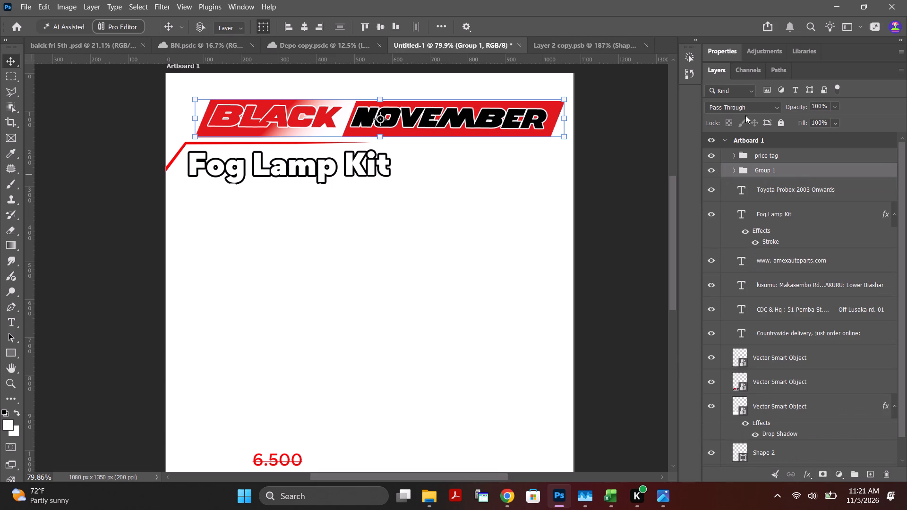
pyautogui.doubleClick(765, 172)
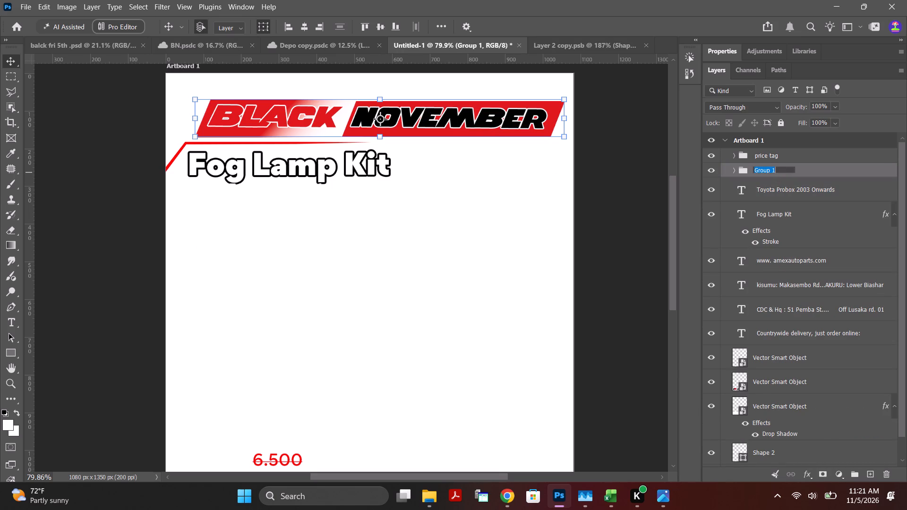
pyautogui.moveTo(783, 168); pyautogui.dragTo(724, 176)
pyautogui.write('black')
pyautogui.press('space')
pyautogui.write('fr')
pyautogui.press('BackSpace')
pyautogui.press('BackSpace')
pyautogui.write('nov')
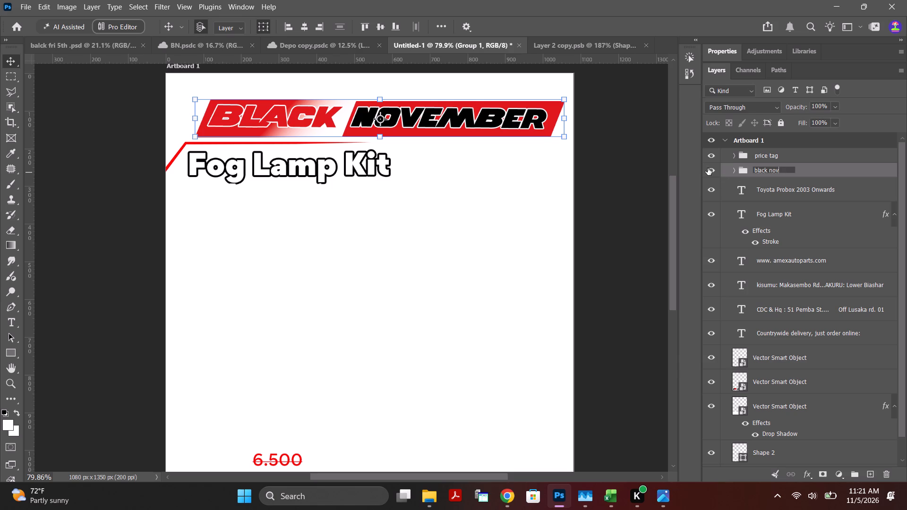
pyautogui.click(711, 170)
pyautogui.click(711, 170)
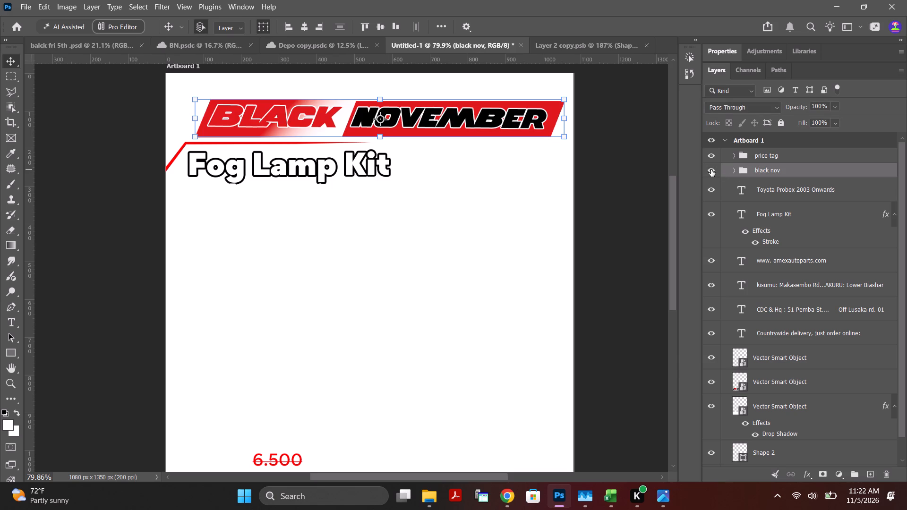
# Move the Shape 2 red tapered line into the black nov group and check the group by toggling its visibility.
pyautogui.scroll(-4, 795, 442)
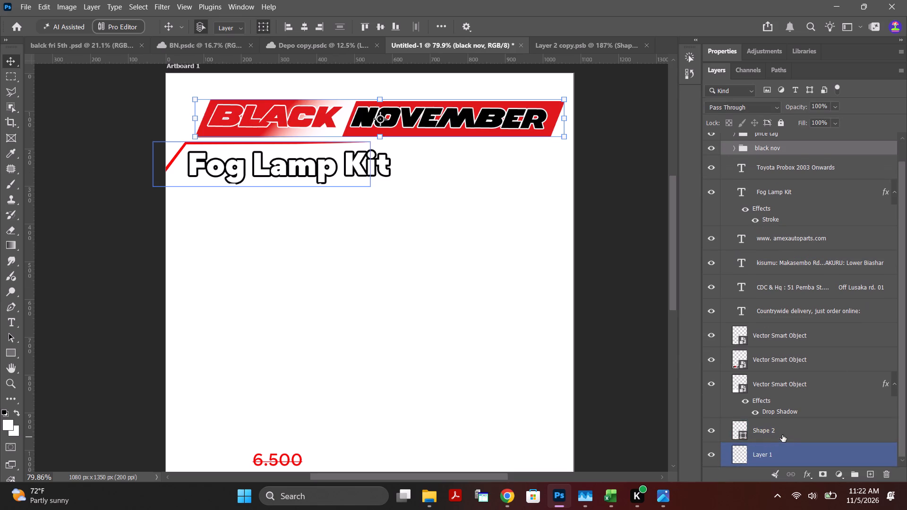
pyautogui.click(784, 432)
pyautogui.moveTo(806, 434); pyautogui.dragTo(778, 143)
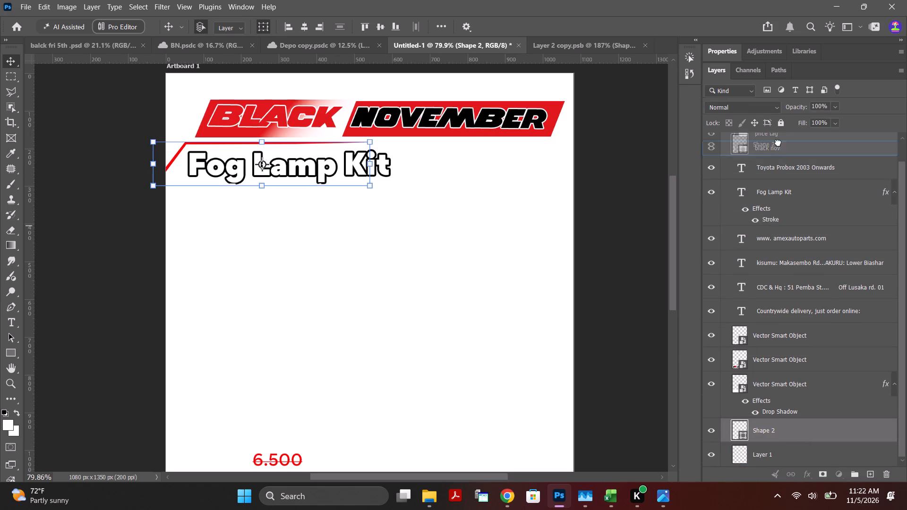
pyautogui.moveTo(778, 143); pyautogui.dragTo(781, 234)
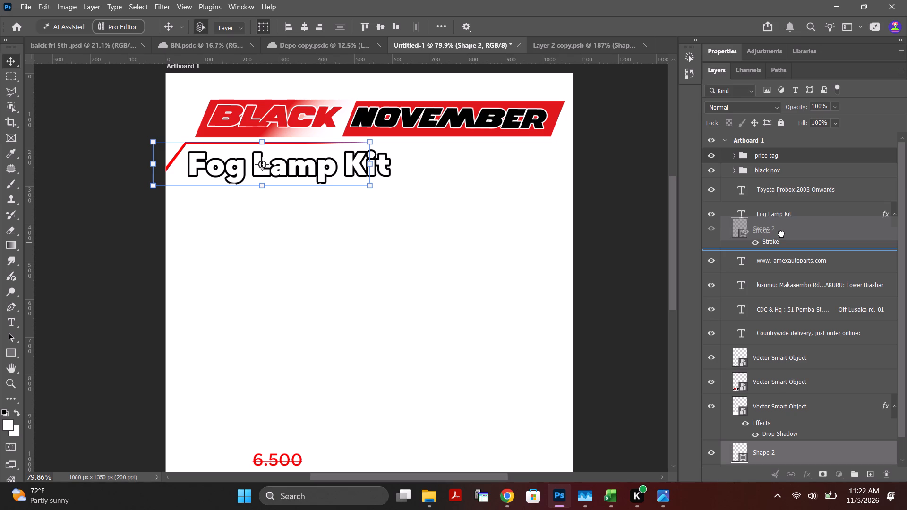
pyautogui.moveTo(781, 234); pyautogui.dragTo(783, 171)
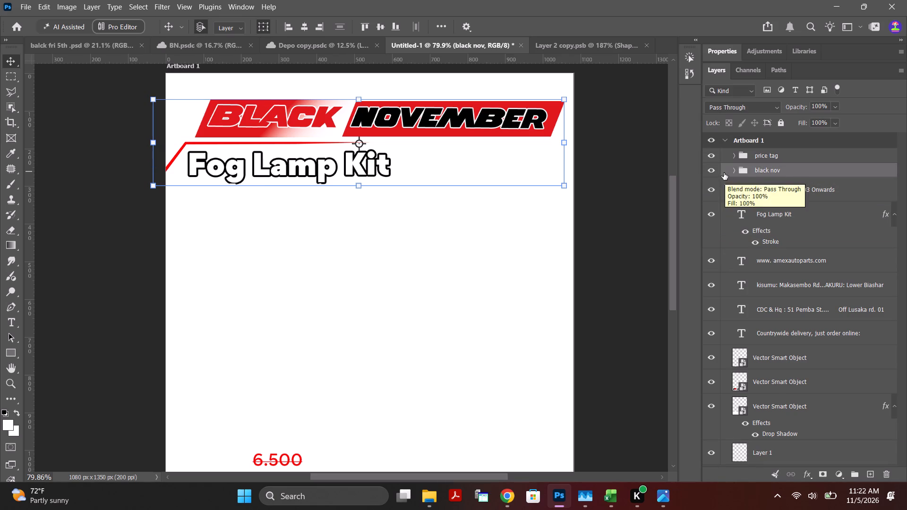
pyautogui.click(711, 171)
pyautogui.click(711, 171)
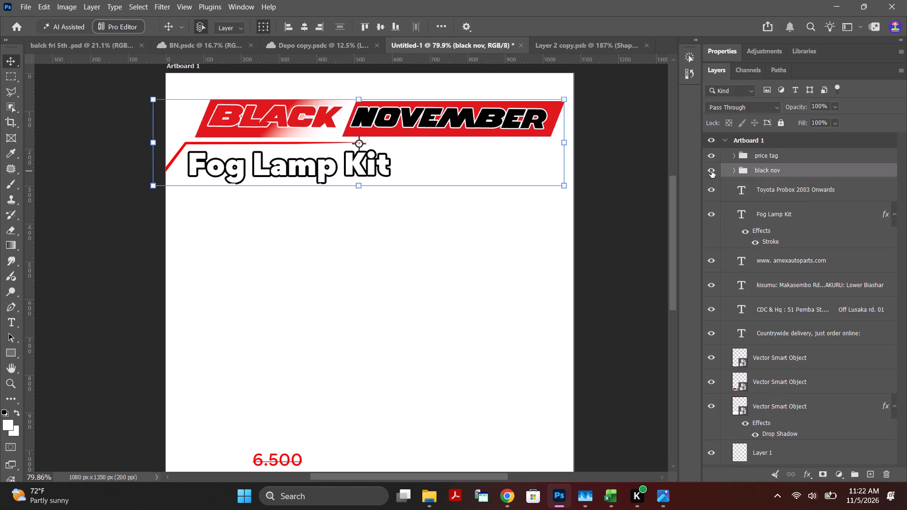
# Group the Toyota Probox 2003 Onwards and Fog Lamp Kit text layers and name the group "product".
pyautogui.click(760, 192)
pyautogui.click(783, 229)
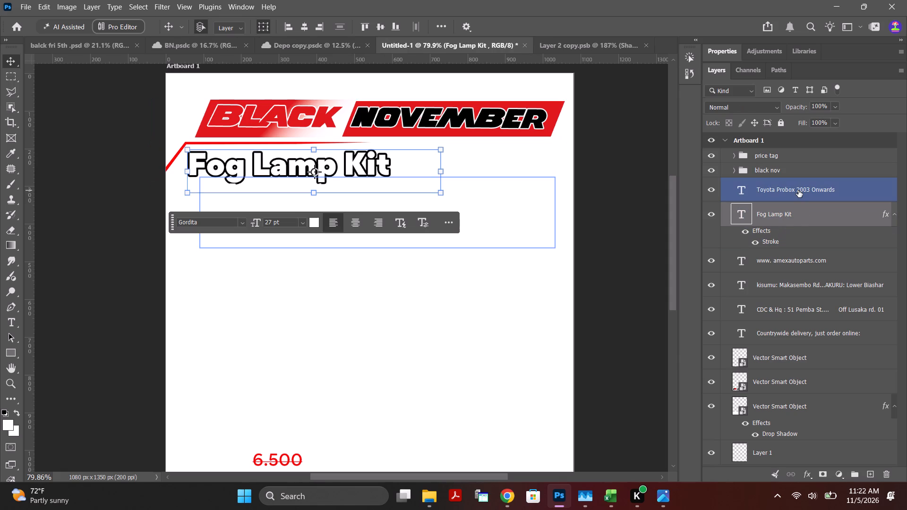
pyautogui.click(798, 190)
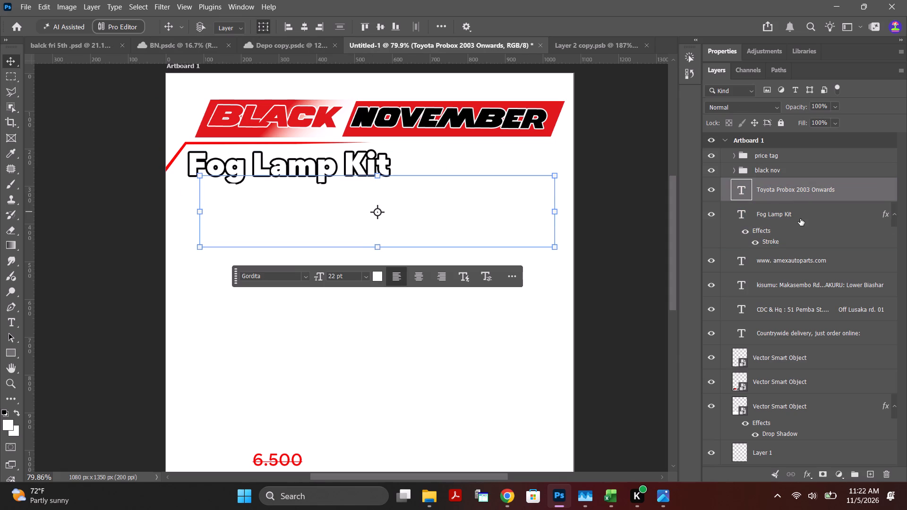
pyautogui.keyDown('ctrl'); pyautogui.click(800, 219); pyautogui.keyUp('ctrl')
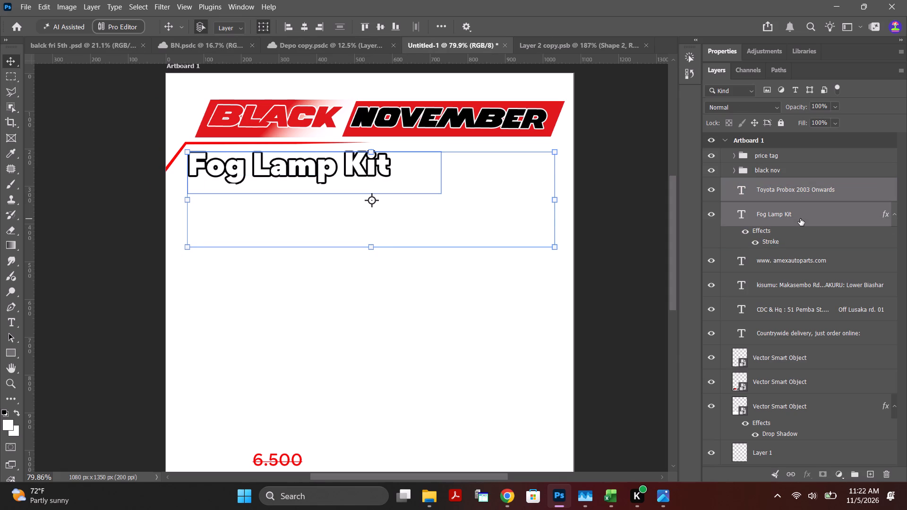
pyautogui.hotkey('ctrl', 'g')
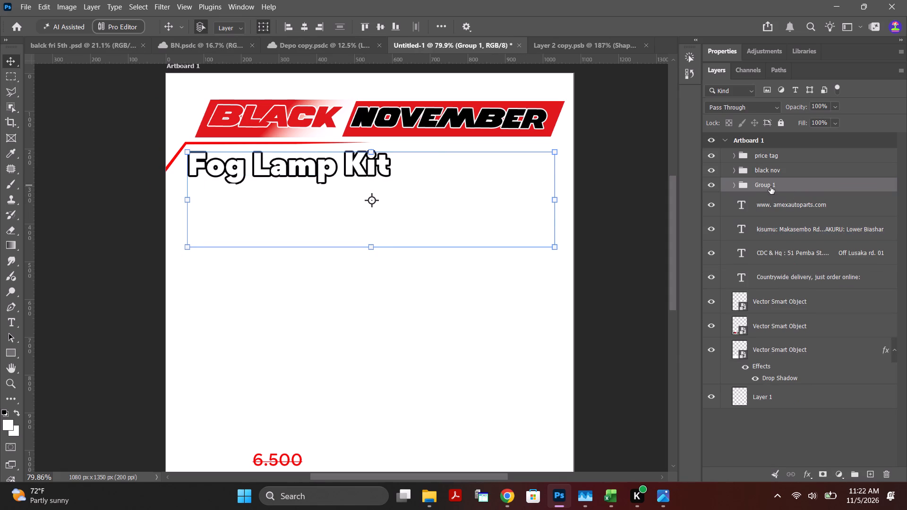
pyautogui.doubleClick(770, 187)
pyautogui.moveTo(779, 183); pyautogui.dragTo(693, 175)
pyautogui.write('product')
pyautogui.press('Return')
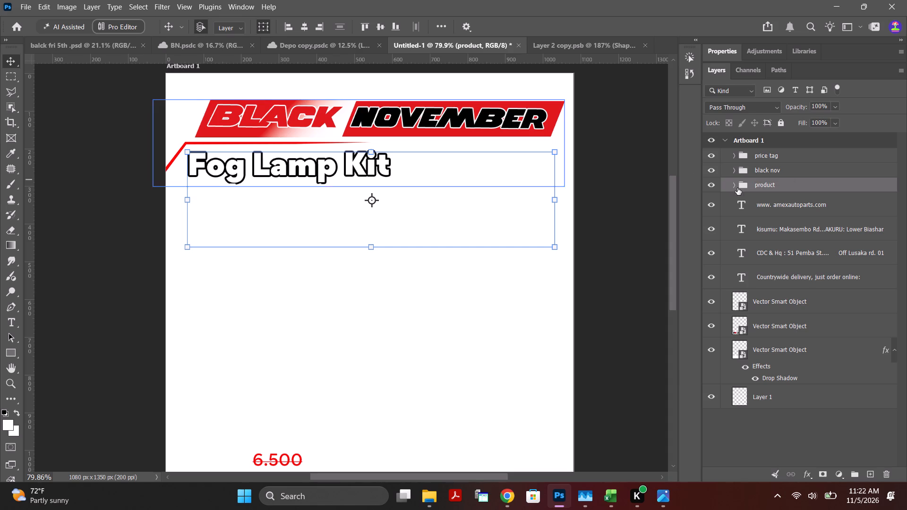
# Check the price tag group and the loose text and Vector Smart Object layers by toggling their visibility off and back on.
pyautogui.click(789, 202)
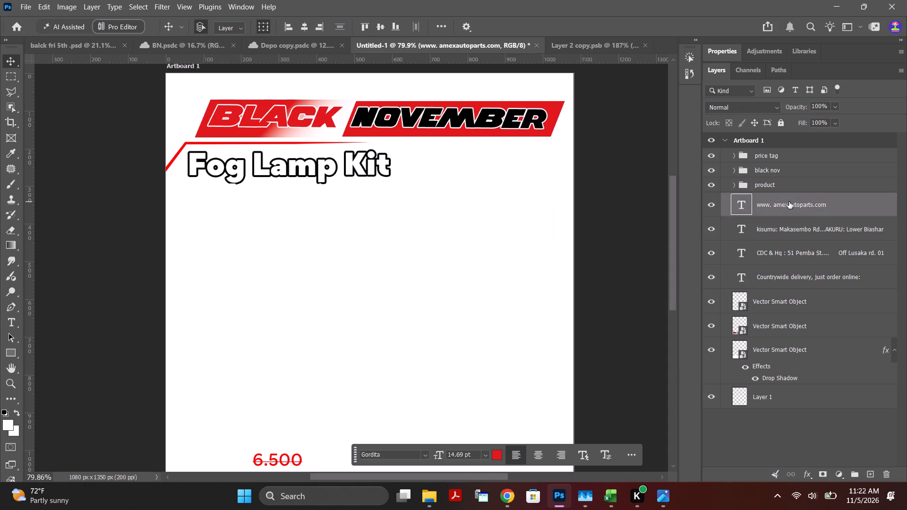
pyautogui.scroll(-7, 360, 301)
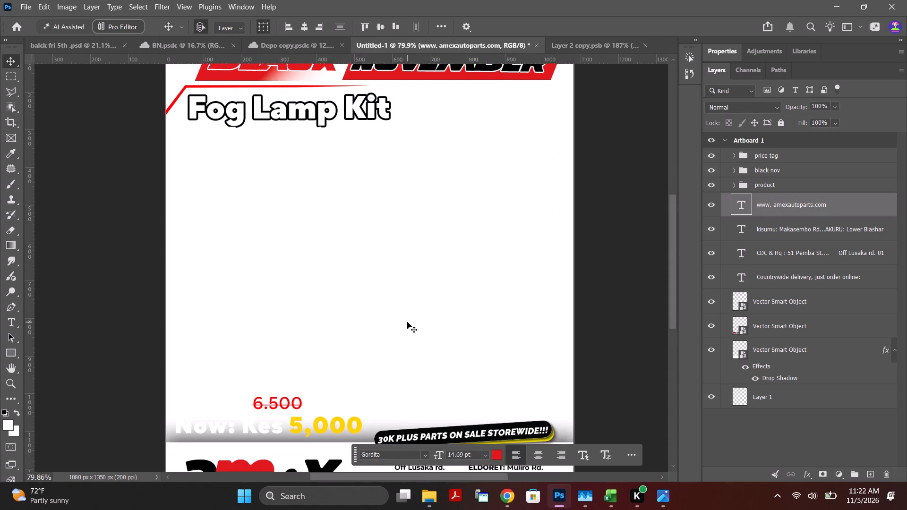
pyautogui.scroll(-3, 407, 322)
pyautogui.scroll(4, 605, 328)
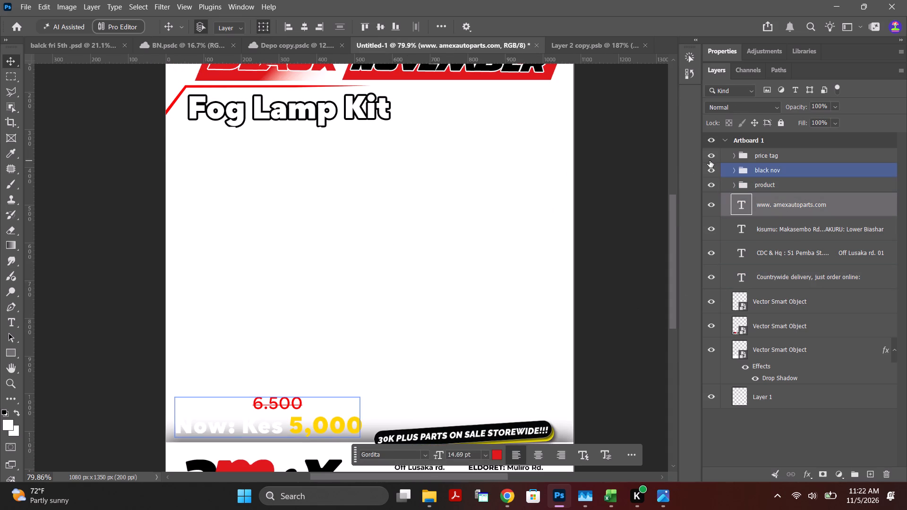
pyautogui.click(709, 157)
pyautogui.click(709, 157)
pyautogui.scroll(-2, 760, 248)
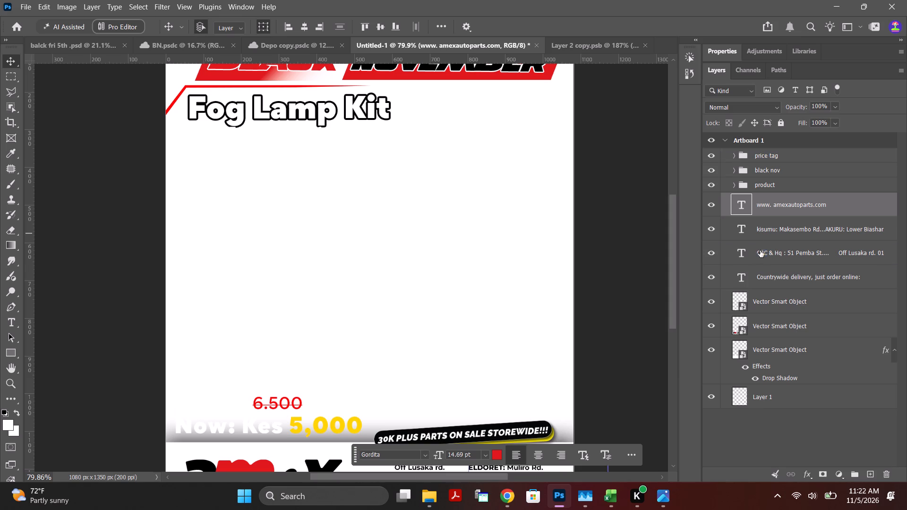
pyautogui.scroll(-1, 760, 250)
pyautogui.click(786, 230)
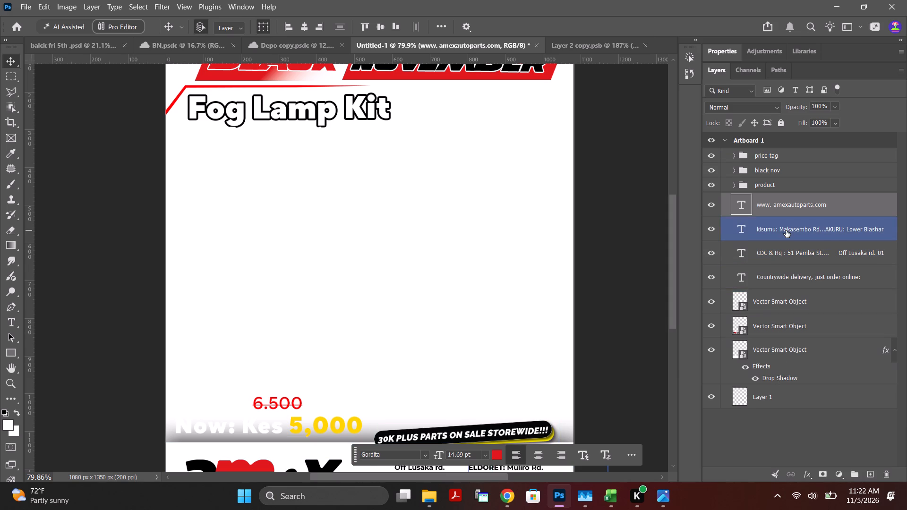
pyautogui.click(793, 201)
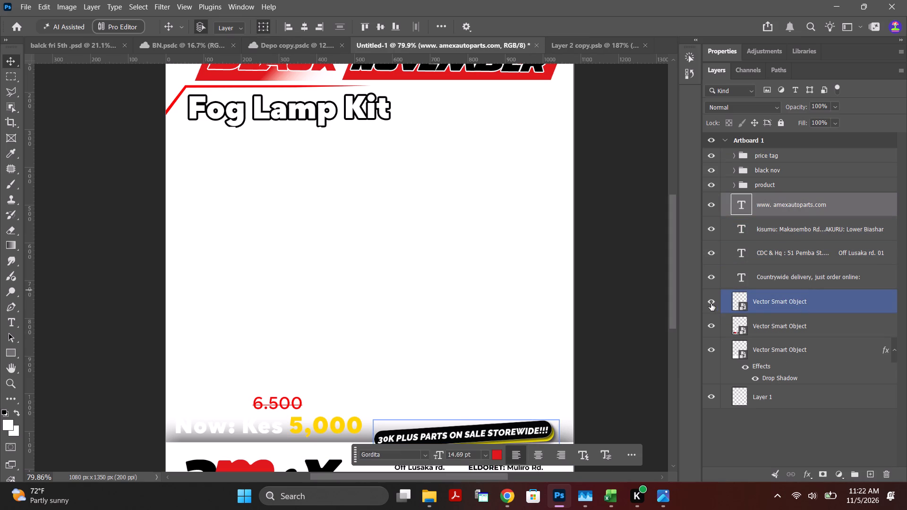
pyautogui.scroll(-14, 477, 282)
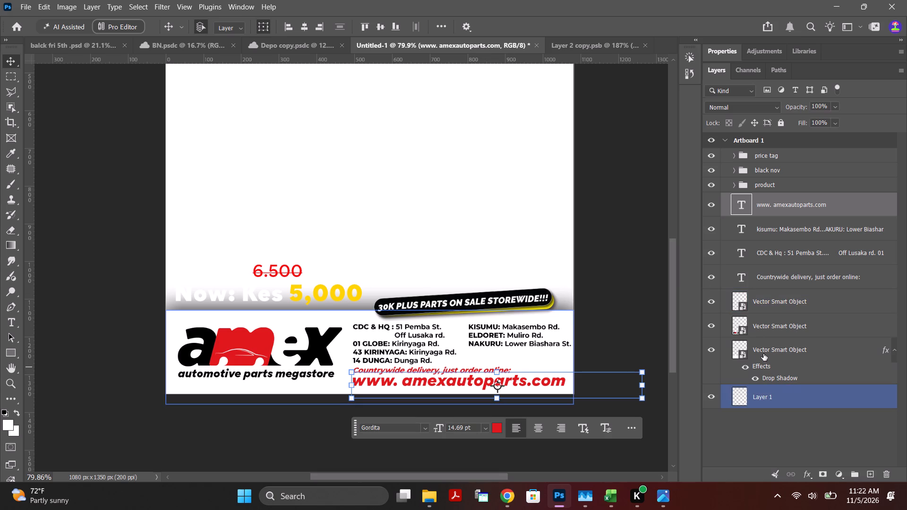
pyautogui.moveTo(710, 206); pyautogui.dragTo(710, 234)
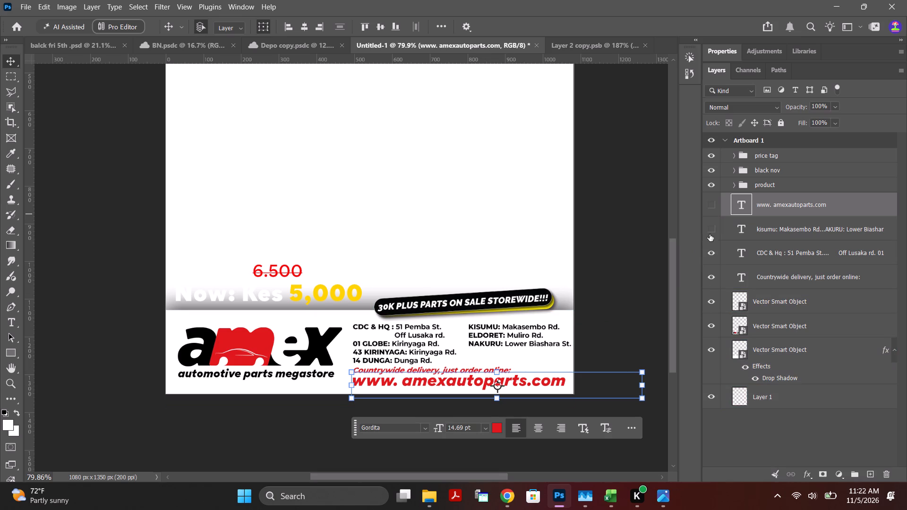
pyautogui.moveTo(710, 234); pyautogui.dragTo(713, 348)
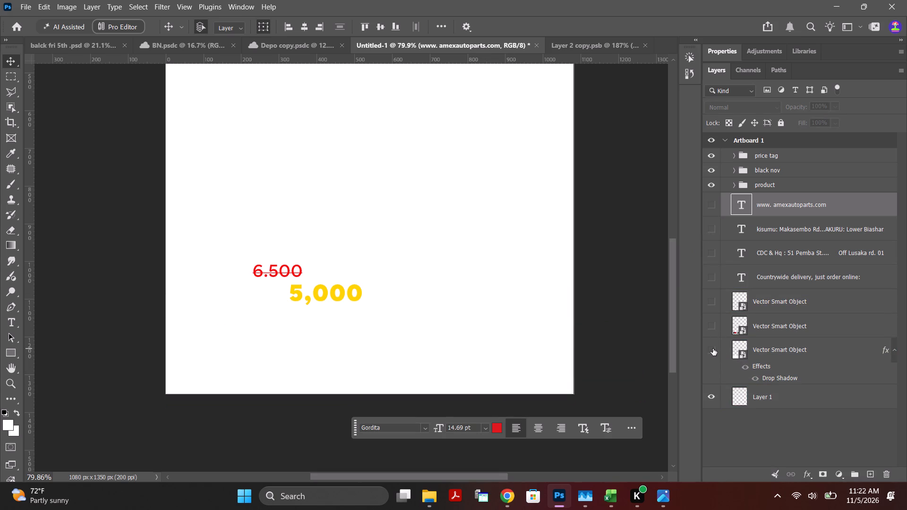
pyautogui.moveTo(712, 349); pyautogui.dragTo(701, 216)
pyautogui.moveTo(701, 216); pyautogui.dragTo(702, 213)
# Group the four contact and website text layers with the three Vector Smart Objects and name the group "footer".
pyautogui.click(813, 204)
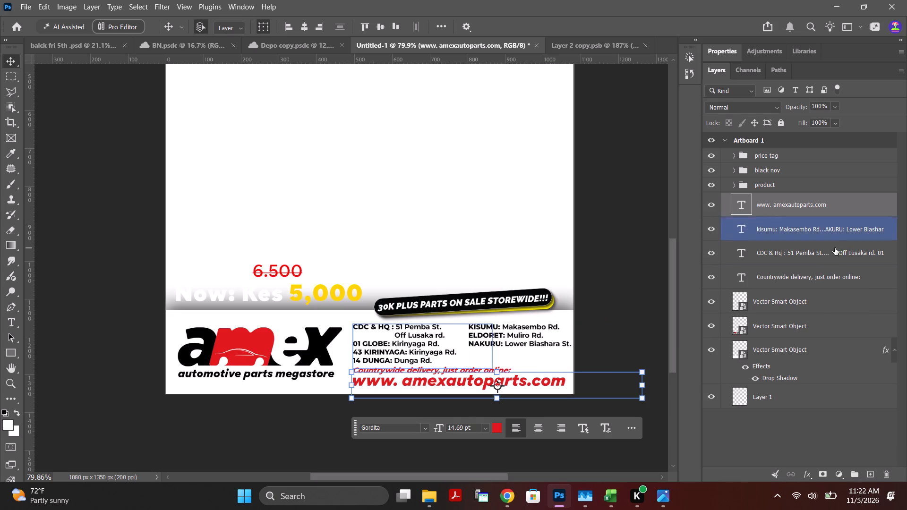
pyautogui.keyDown('shift'); pyautogui.click(817, 368); pyautogui.keyUp('shift')
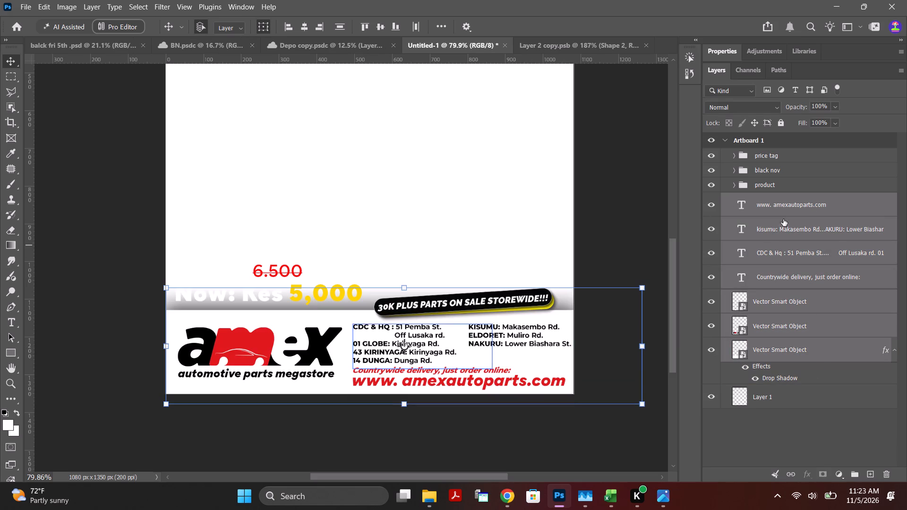
pyautogui.hotkey('ctrl', 'g')
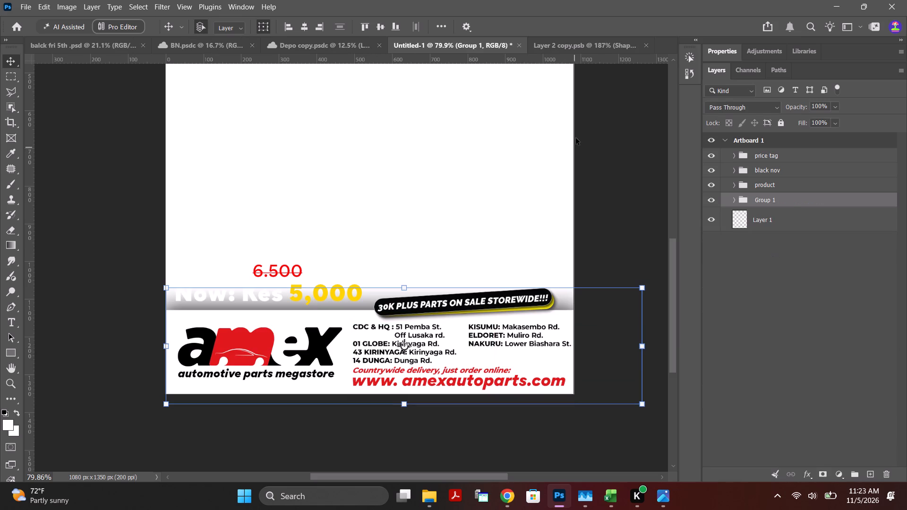
pyautogui.doubleClick(771, 199)
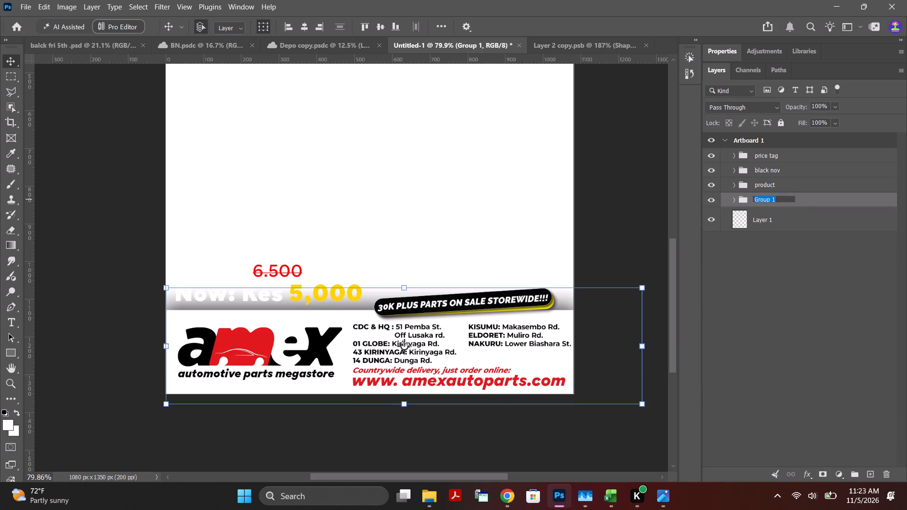
pyautogui.write('foo')
pyautogui.write('ter')
pyautogui.click(779, 155)
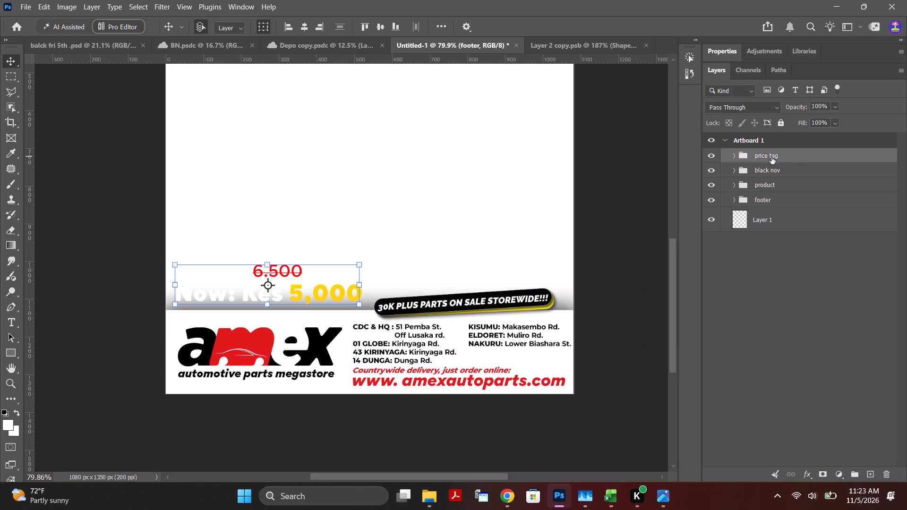
# Rename the black nov group as "header".
pyautogui.doubleClick(771, 157)
pyautogui.click(770, 168)
pyautogui.doubleClick(770, 172)
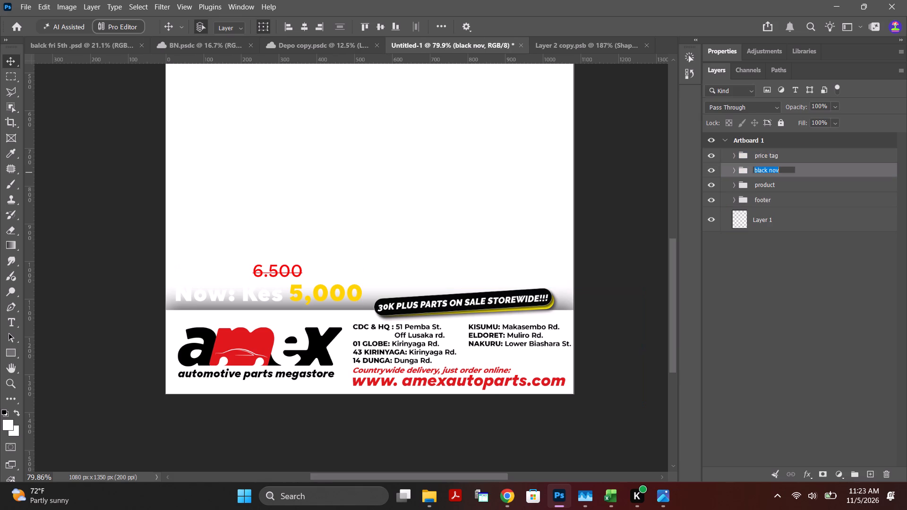
pyautogui.moveTo(779, 169); pyautogui.dragTo(741, 172)
pyautogui.write('header')
pyautogui.click(823, 175)
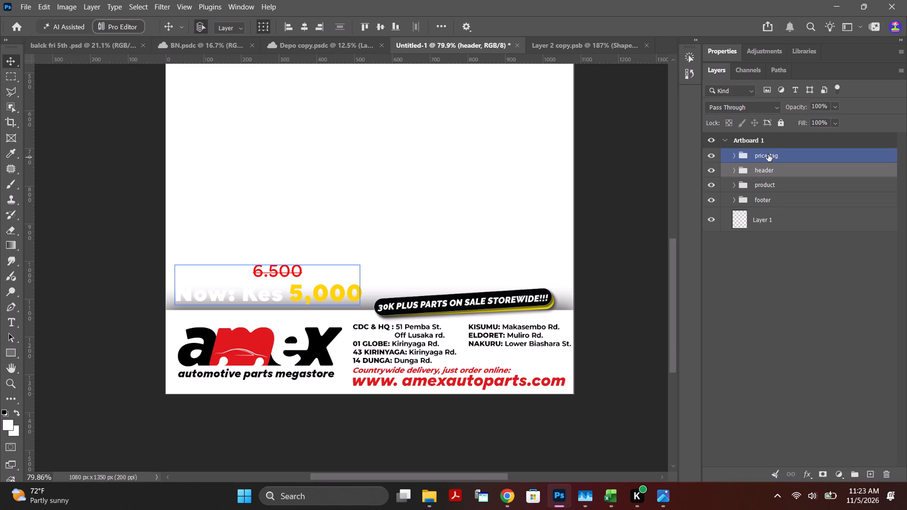
# Check what Layer 1 contains by toggling its visibility, and review the whole artboard.
pyautogui.click(764, 221)
pyautogui.click(712, 220)
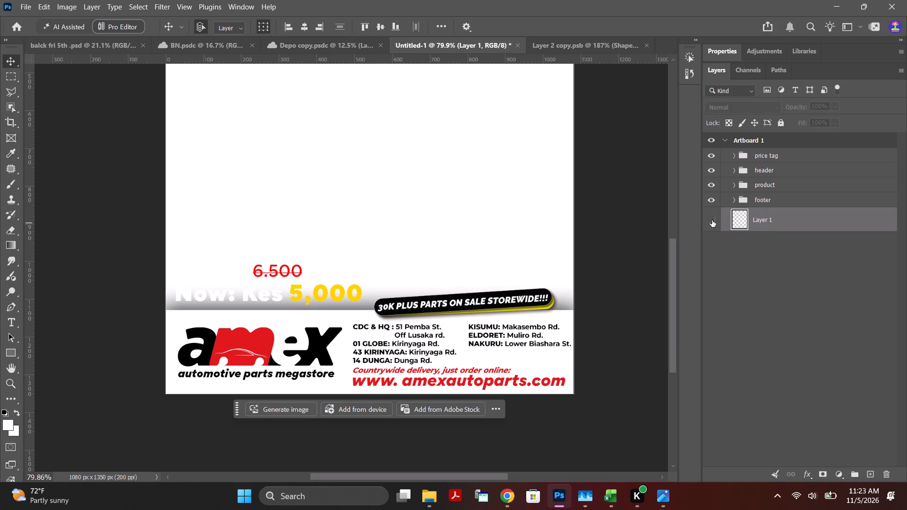
pyautogui.click(712, 220)
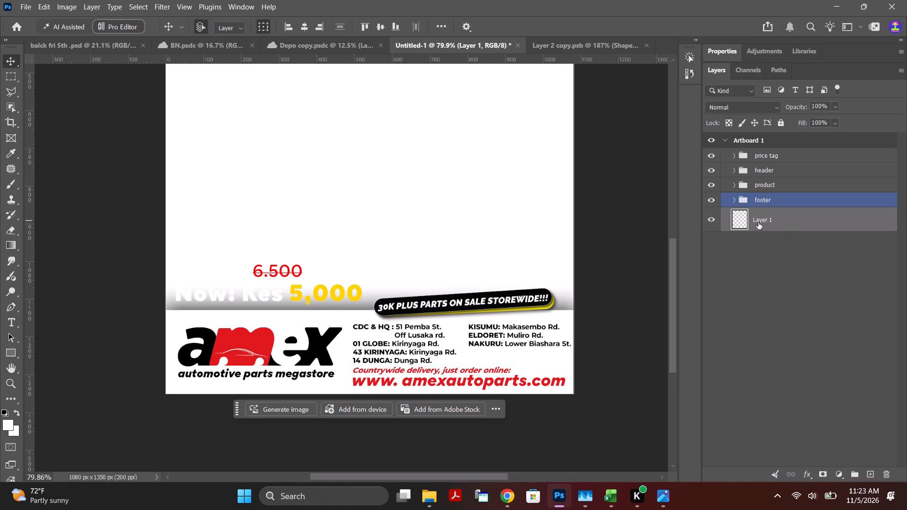
pyautogui.click(758, 222)
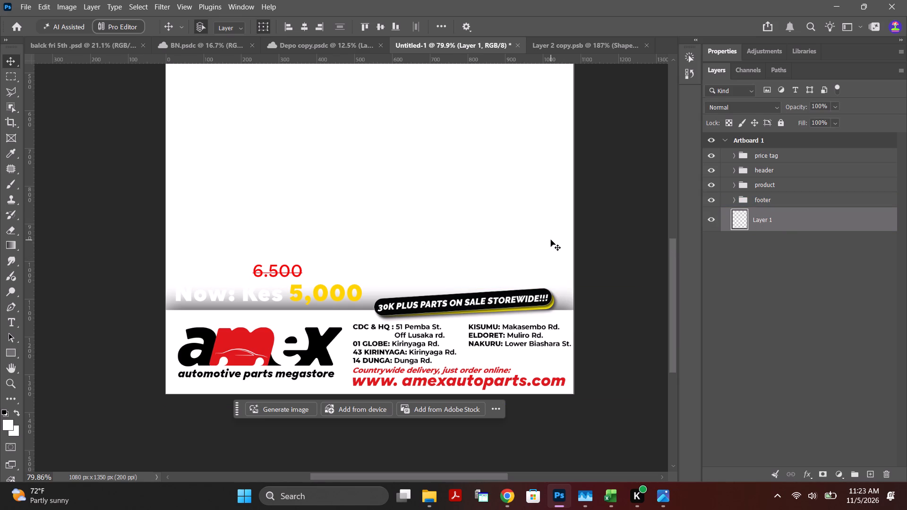
pyautogui.keyDown('alt'); pyautogui.scroll(-11, 452, 238); pyautogui.keyUp('alt')
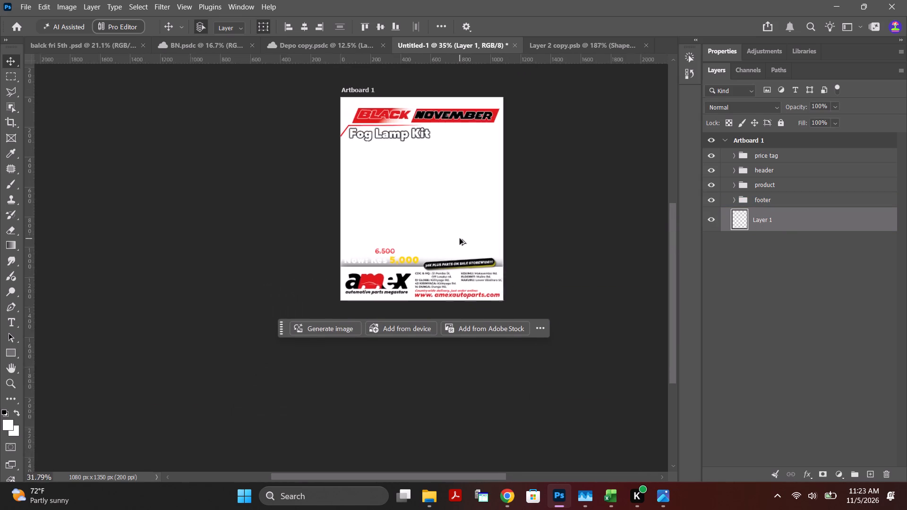
pyautogui.keyDown('alt'); pyautogui.scroll(4, 497, 99); pyautogui.keyUp('alt')
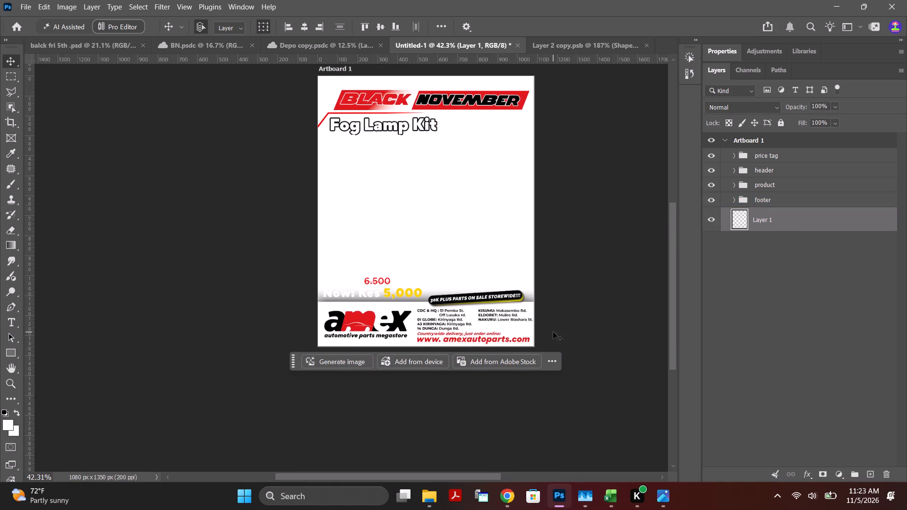